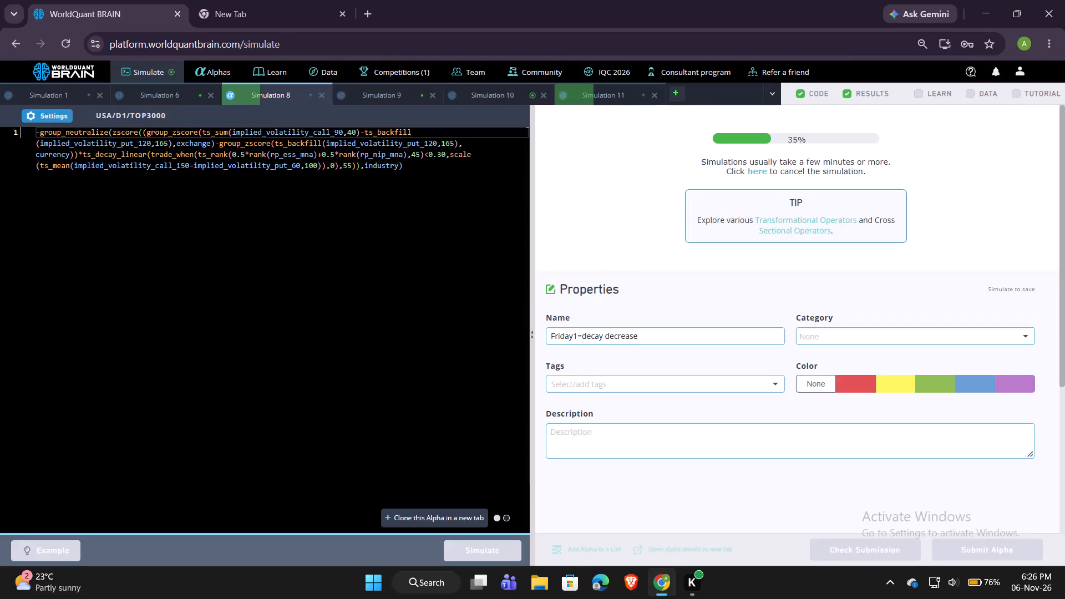
Check the saved notes, then reveal the test-period results of Simulation 11 in WorldQuant BRAIN.
{"action": "left_click", "coordinate": [267, 12]}
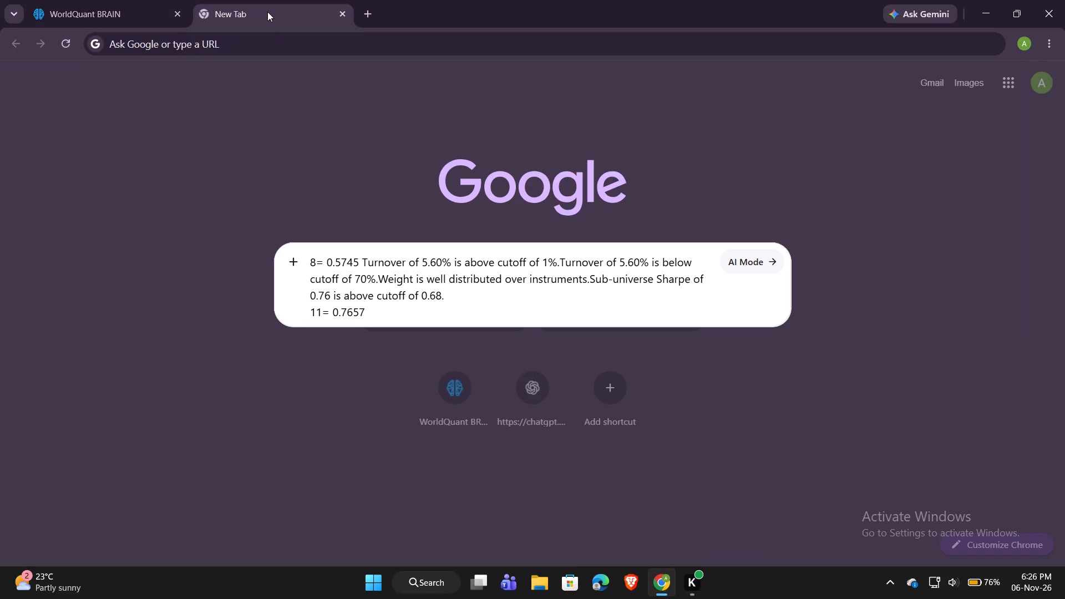
{"action": "left_click", "coordinate": [100, 12]}
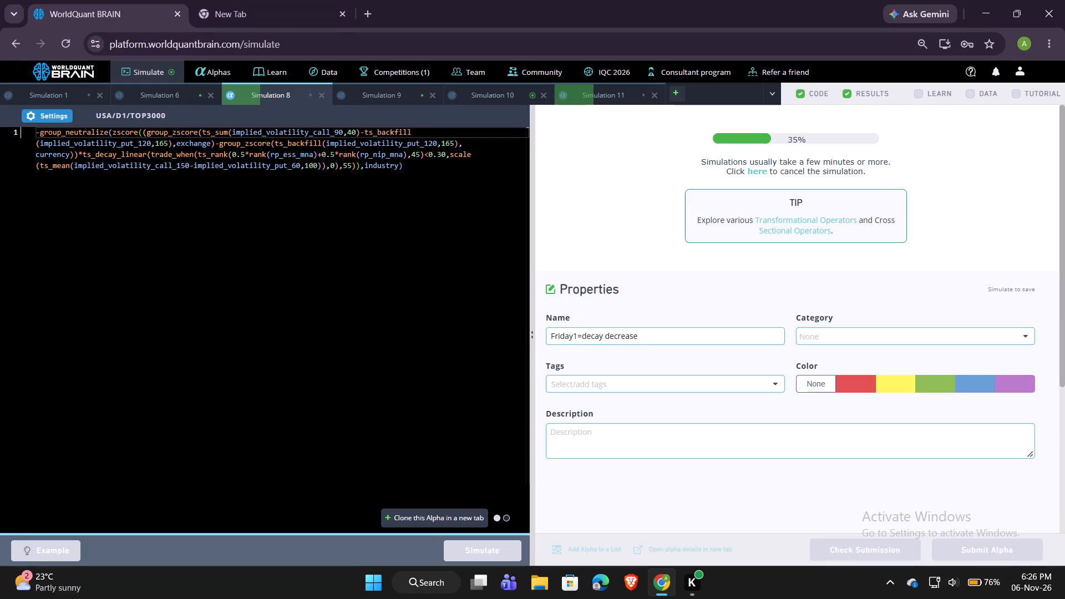
{"action": "left_click", "coordinate": [584, 95]}
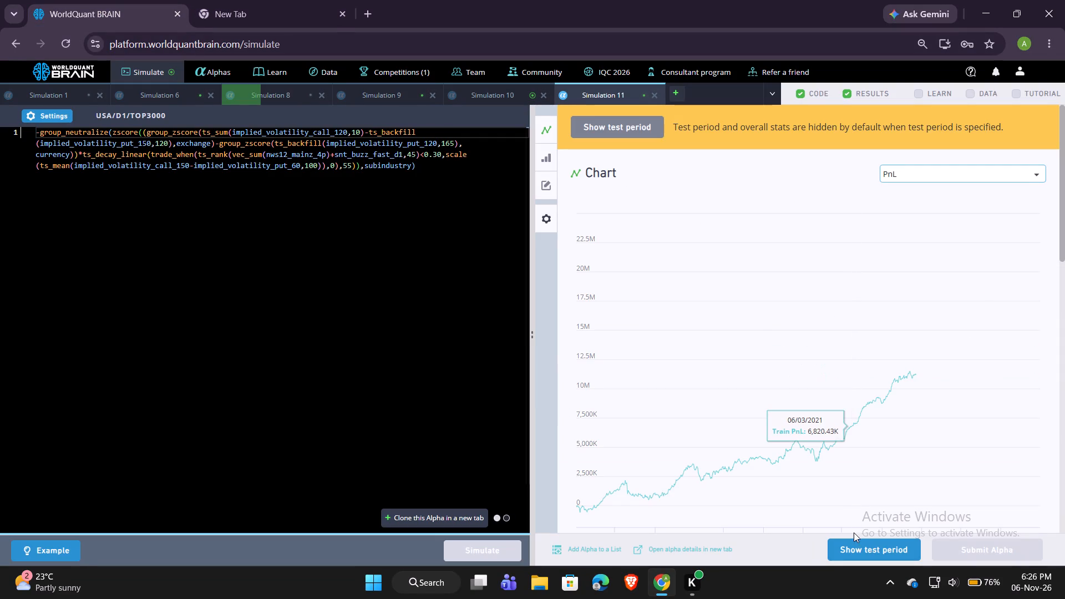
{"action": "left_click", "coordinate": [854, 542]}
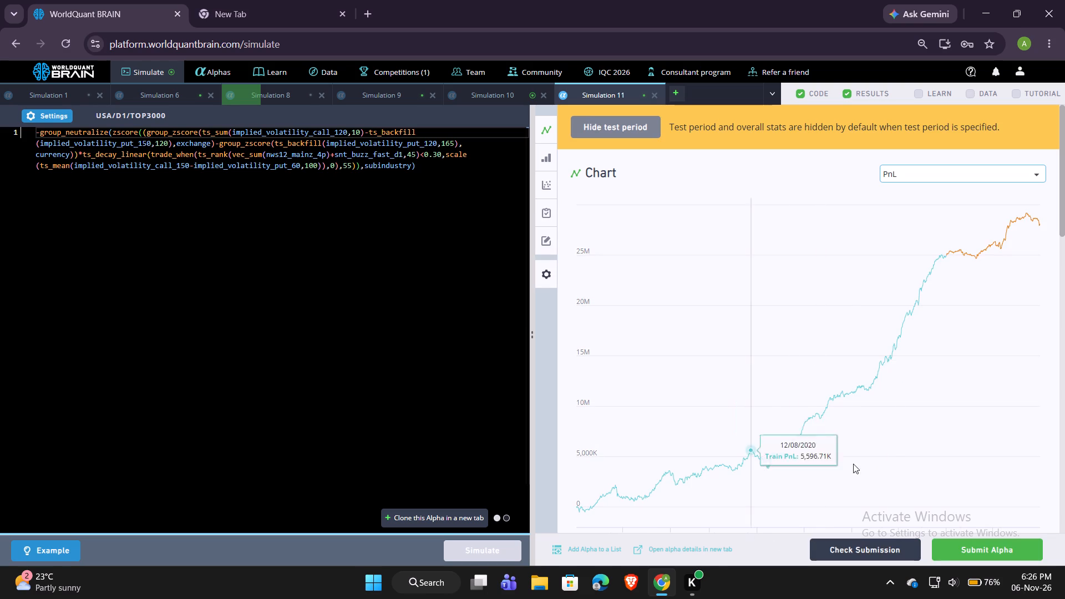
Run the self-correlation check for Simulation 11 and expand its list of passed IS tests.
{"action": "scroll", "coordinate": [976, 314], "scroll_direction": "down", "scroll_amount": 2}
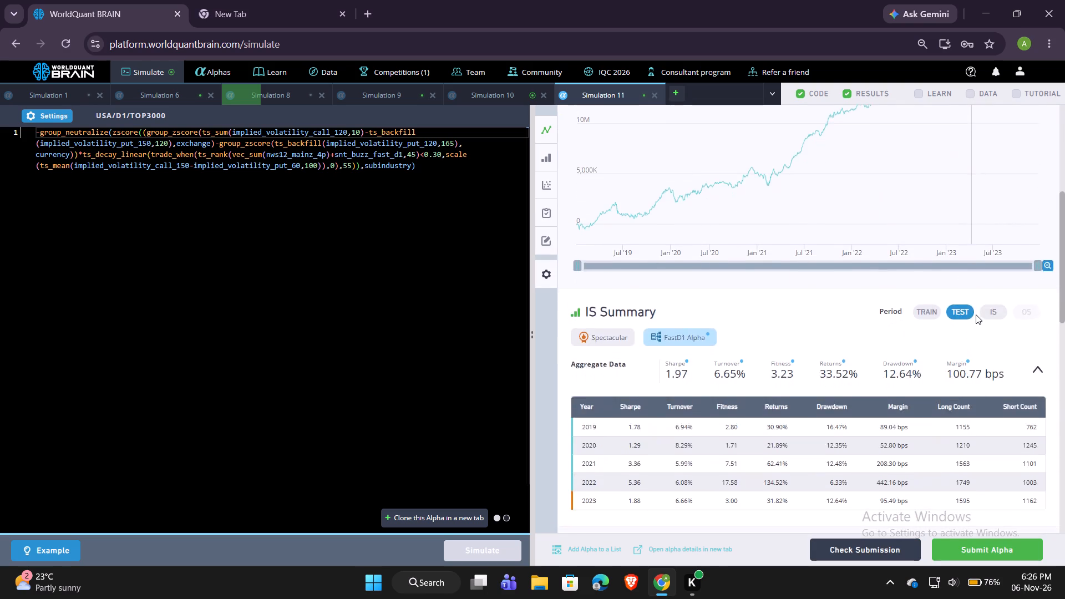
{"action": "scroll", "coordinate": [976, 314], "scroll_direction": "down", "scroll_amount": 2}
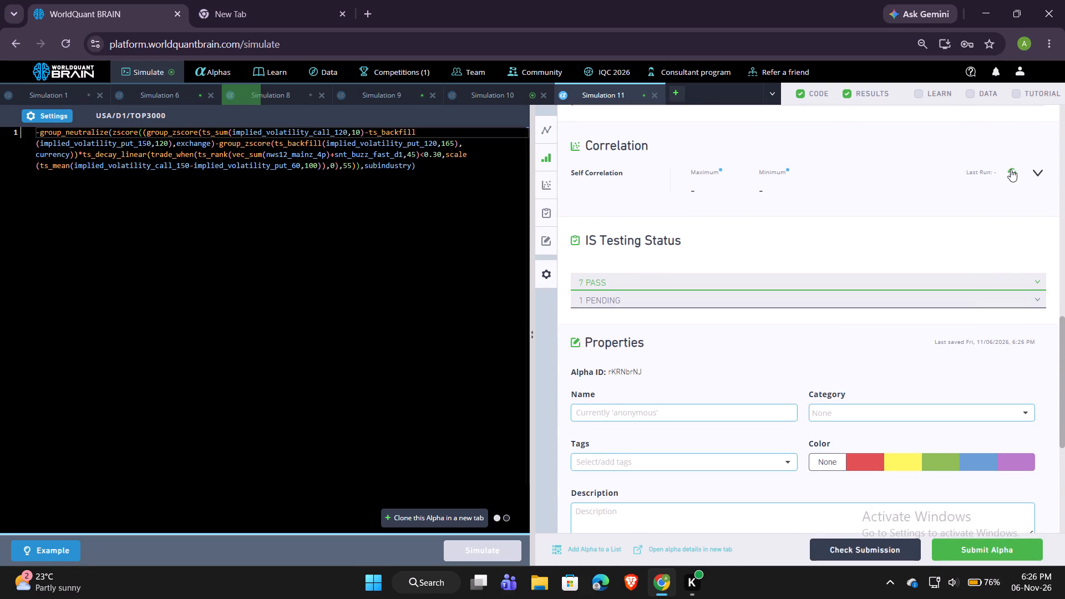
{"action": "left_click", "coordinate": [1011, 169]}
{"action": "left_click", "coordinate": [895, 279]}
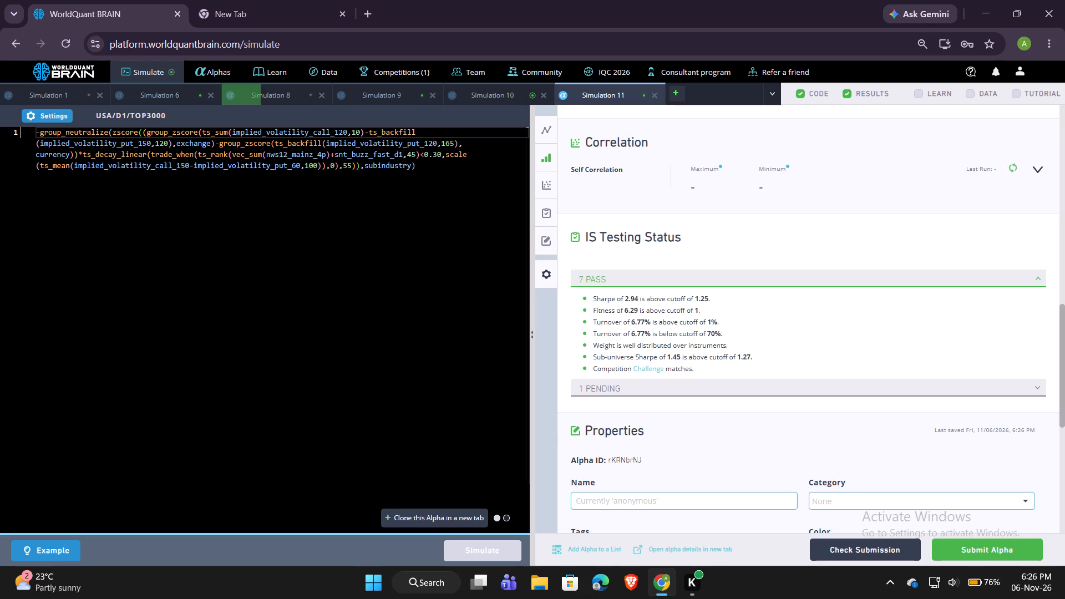
Copy Simulation 11's turnover line "Turnover of 6.77% is above cutoff of 1%." and append it after a comma to the 11 entry in the New Tab notes.
{"action": "left_click_drag", "start_coordinate": [592, 317], "coordinate": [722, 316]}
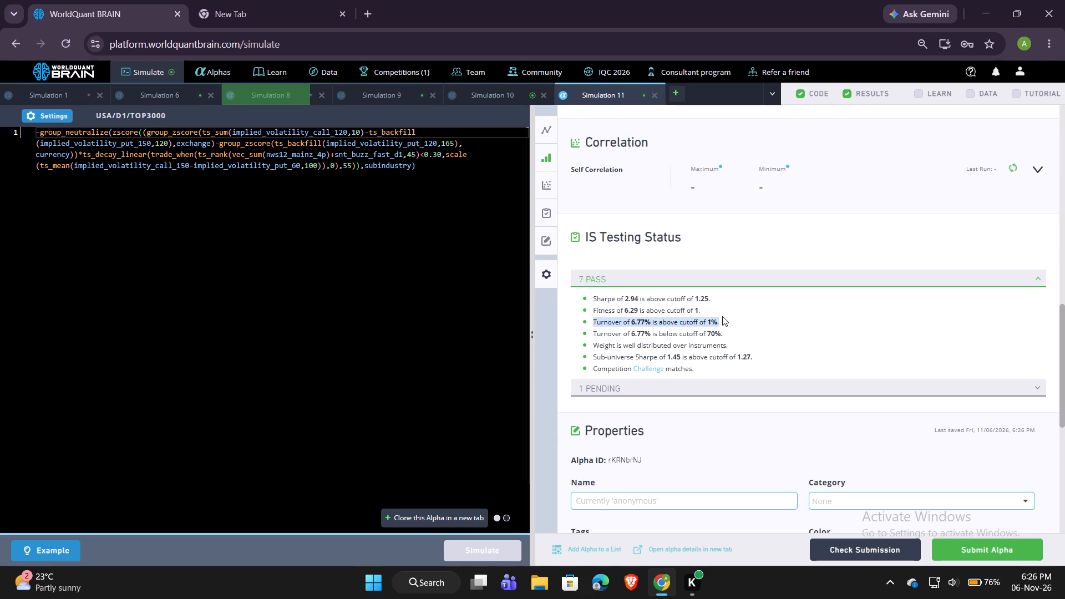
{"action": "left_click_drag", "start_coordinate": [722, 316], "coordinate": [722, 322]}
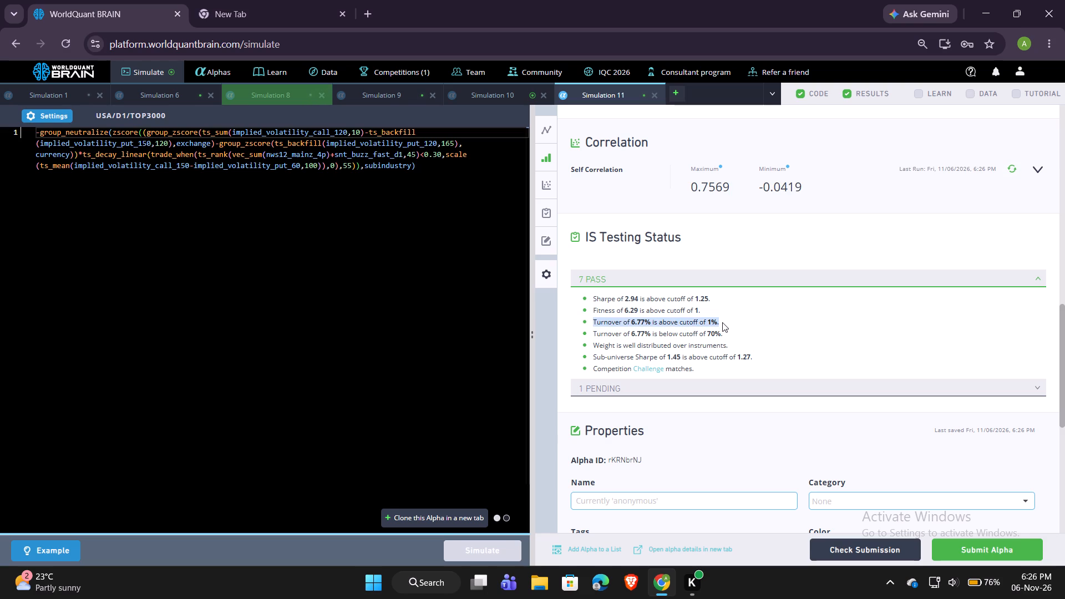
{"action": "key", "text": "ctrl+c"}
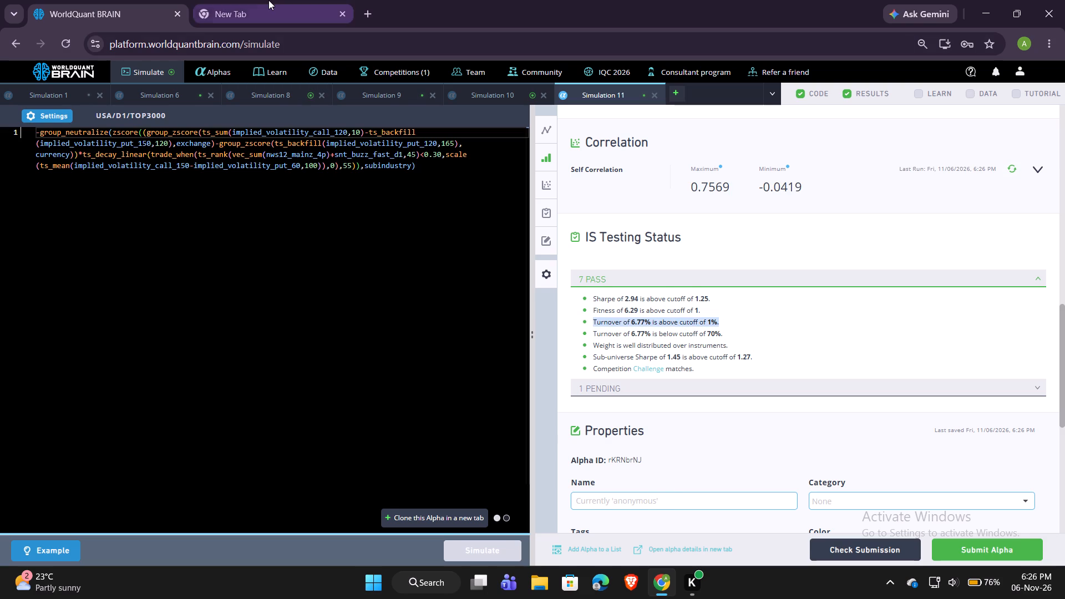
{"action": "left_click", "coordinate": [268, 0]}
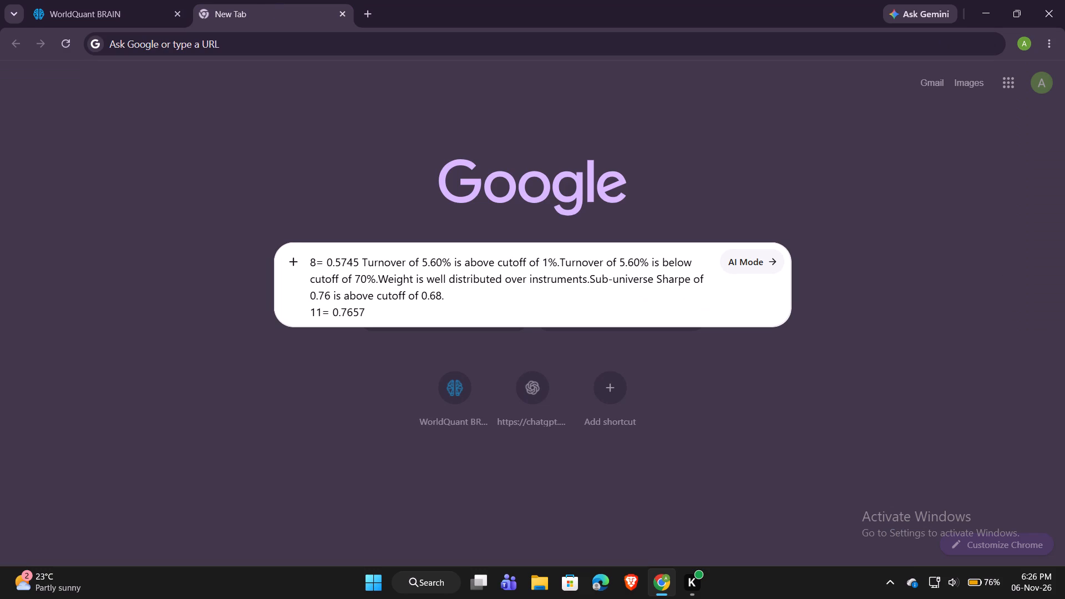
{"action": "left_click", "coordinate": [376, 312]}
{"action": "key", "text": "comma"}
{"action": "key", "text": "space"}
{"action": "key", "text": "ctrl+v"}
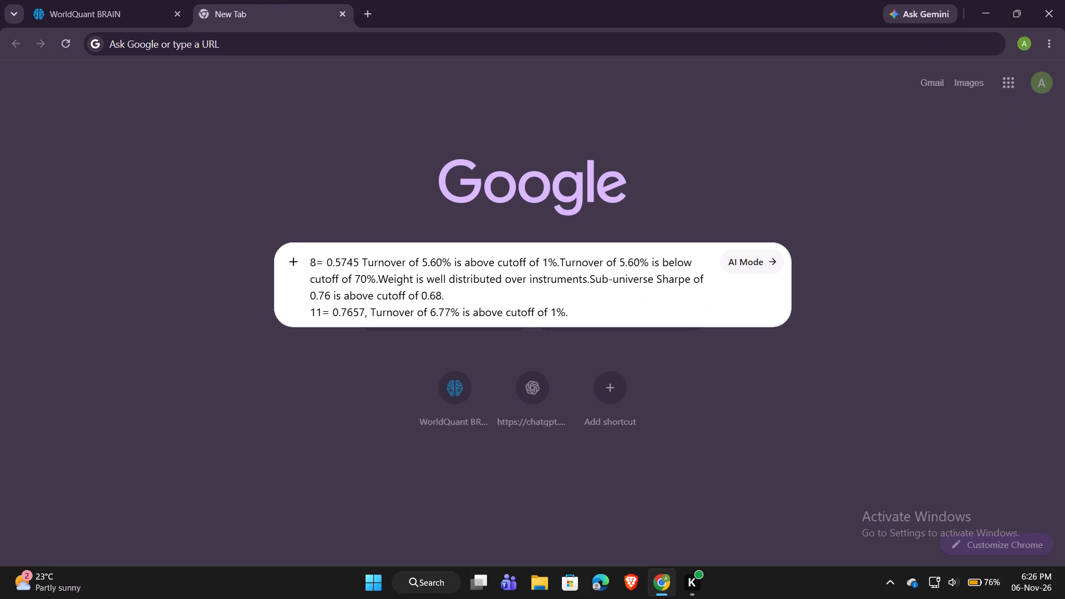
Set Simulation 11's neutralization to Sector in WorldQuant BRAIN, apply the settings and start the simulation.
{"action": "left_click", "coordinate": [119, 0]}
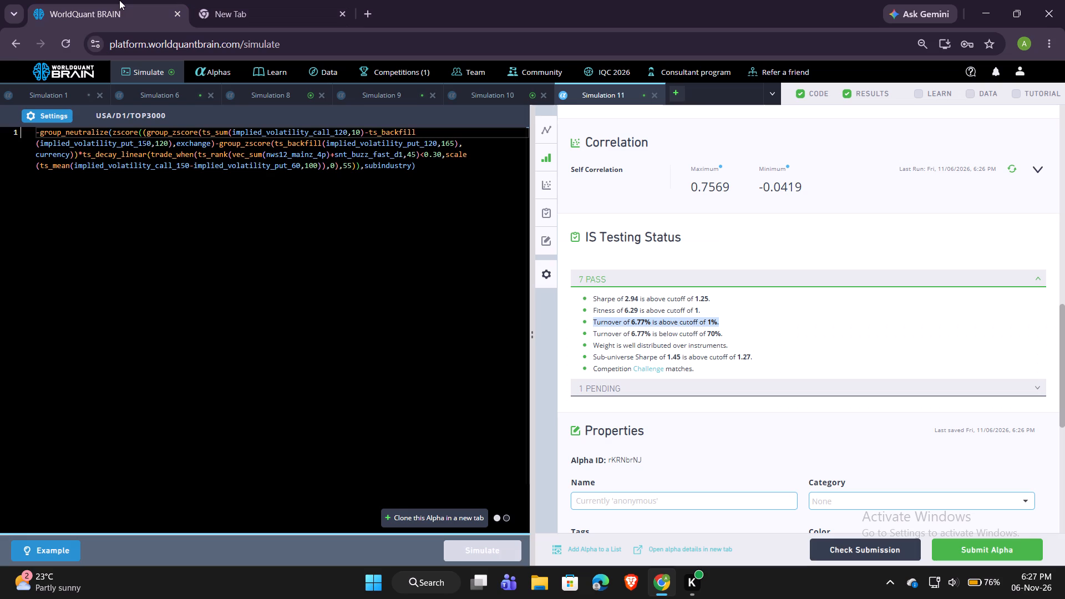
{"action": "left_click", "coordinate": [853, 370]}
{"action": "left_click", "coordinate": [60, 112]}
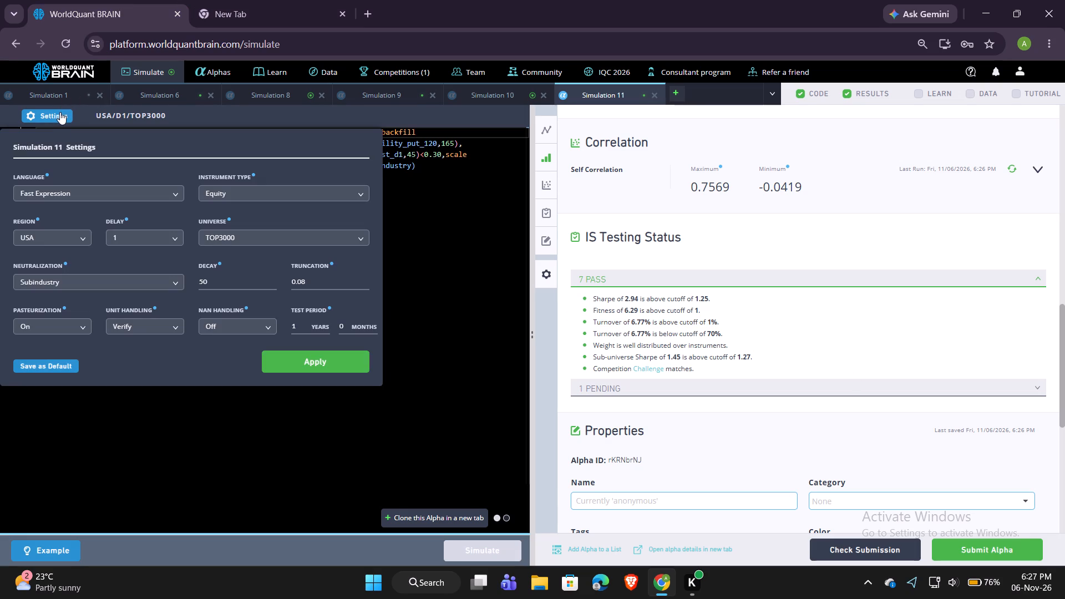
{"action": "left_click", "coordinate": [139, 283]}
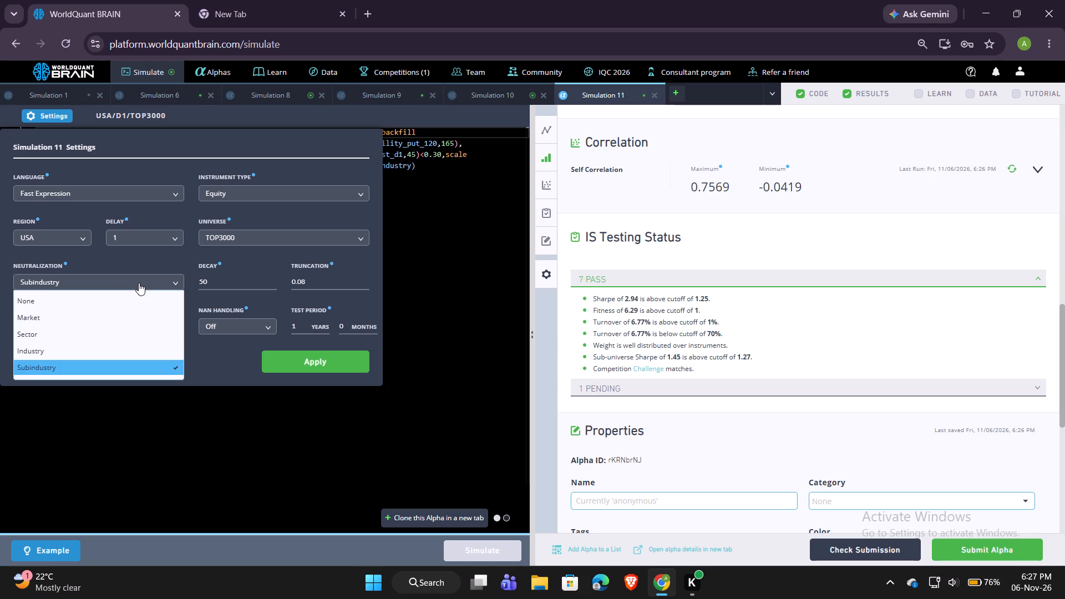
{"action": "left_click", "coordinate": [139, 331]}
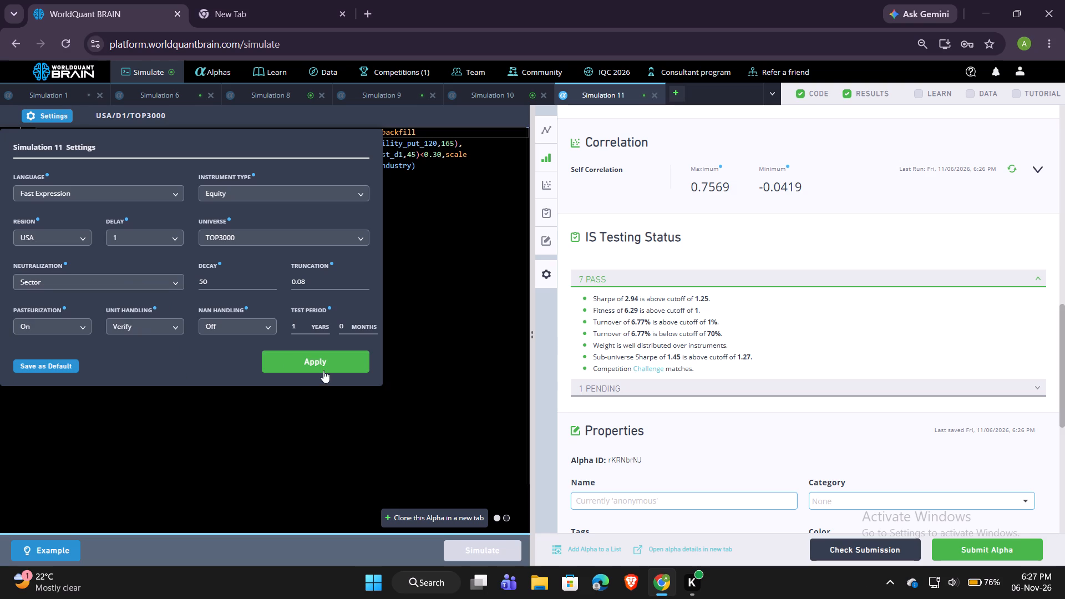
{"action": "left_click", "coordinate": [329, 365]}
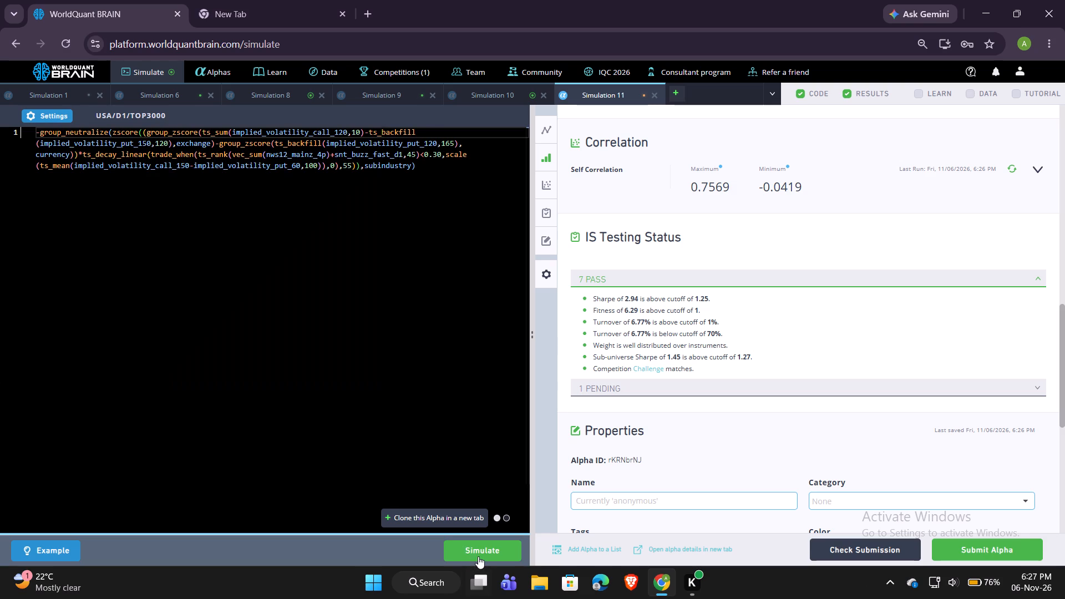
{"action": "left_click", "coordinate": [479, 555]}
Correct the correlation value of the 11 entry in the New Tab notes to 0.7569.
{"action": "left_click", "coordinate": [260, 21]}
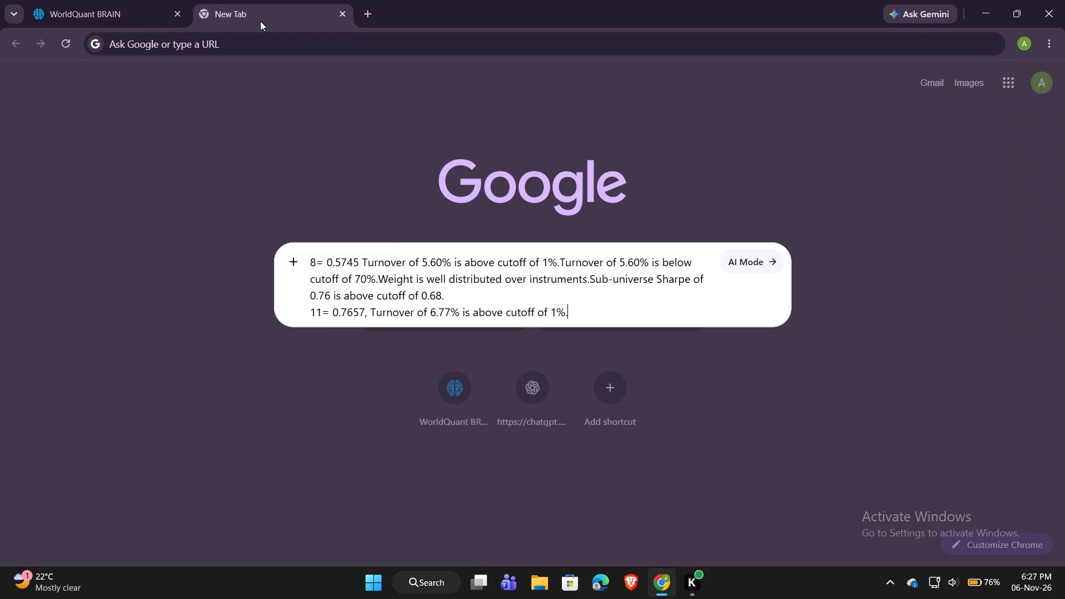
{"action": "left_click", "coordinate": [364, 309]}
{"action": "key", "text": "BackSpace"}
{"action": "key", "text": "BackSpace"}
{"action": "type", "text": "69"}
{"action": "key", "text": "Left"}
{"action": "key", "text": "Left"}
{"action": "key", "text": "Left"}
{"action": "key", "text": "Delete"}
{"action": "key", "text": "5"}
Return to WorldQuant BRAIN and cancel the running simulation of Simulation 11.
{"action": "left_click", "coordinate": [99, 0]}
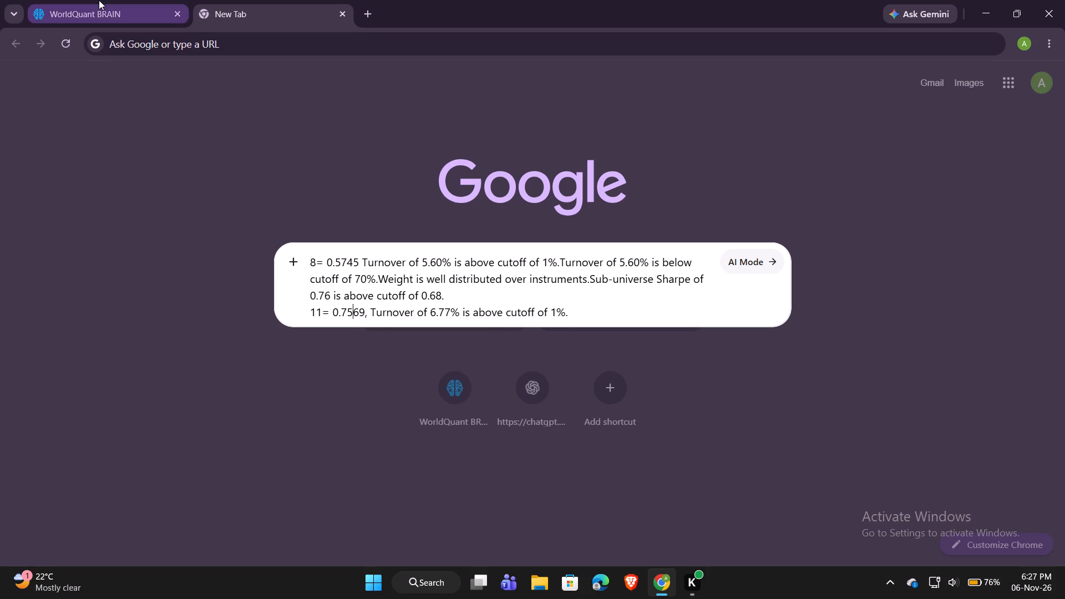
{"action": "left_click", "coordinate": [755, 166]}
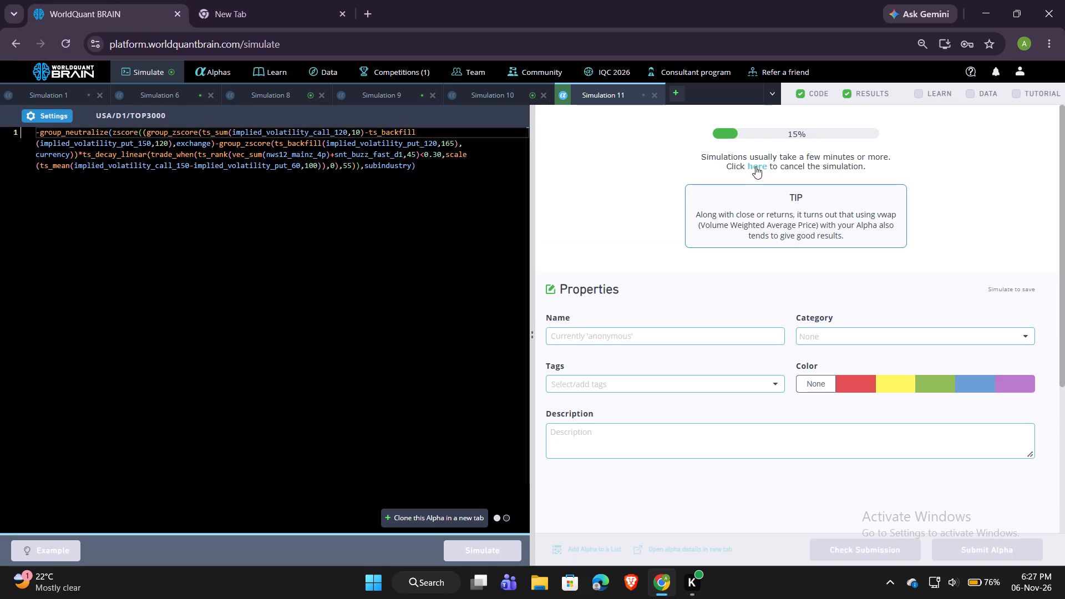
Set Simulation 11's neutralization to Subindustry and decay to 100, apply the settings and run the simulation.
{"action": "left_click", "coordinate": [59, 114]}
{"action": "left_click", "coordinate": [118, 276]}
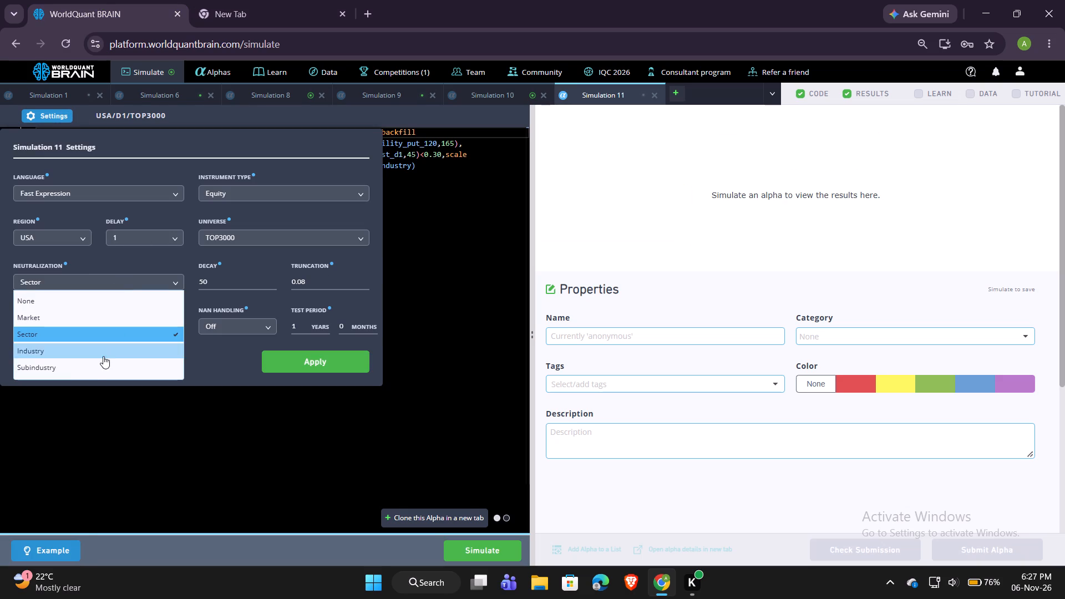
{"action": "left_click", "coordinate": [98, 368]}
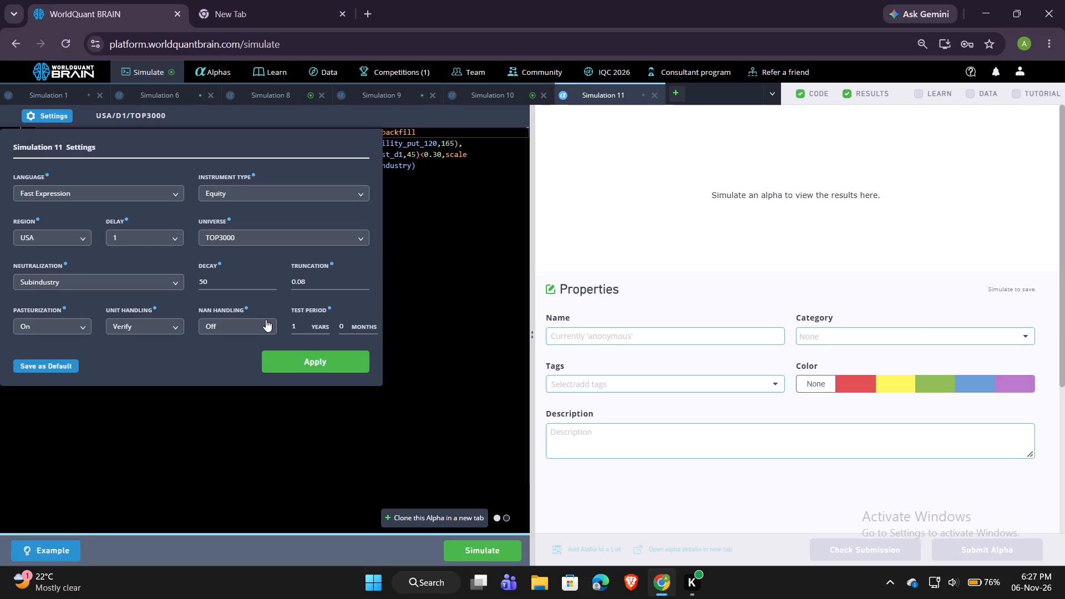
{"action": "left_click", "coordinate": [227, 276]}
{"action": "key", "text": "BackSpace"}
{"action": "key", "text": "BackSpace"}
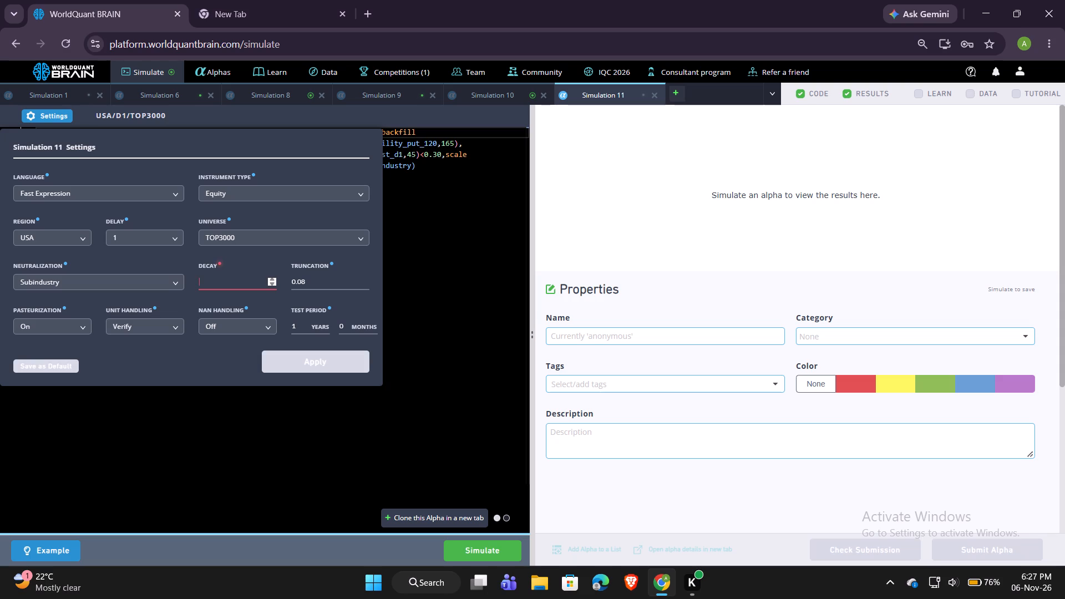
{"action": "type", "text": "100"}
{"action": "left_click", "coordinate": [342, 368]}
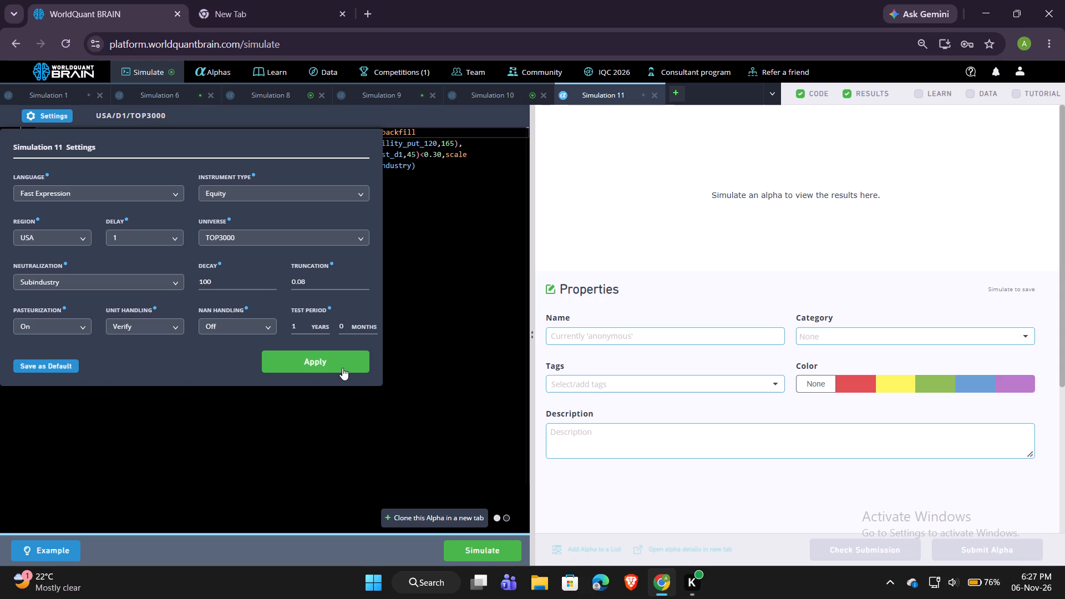
{"action": "left_click", "coordinate": [481, 557]}
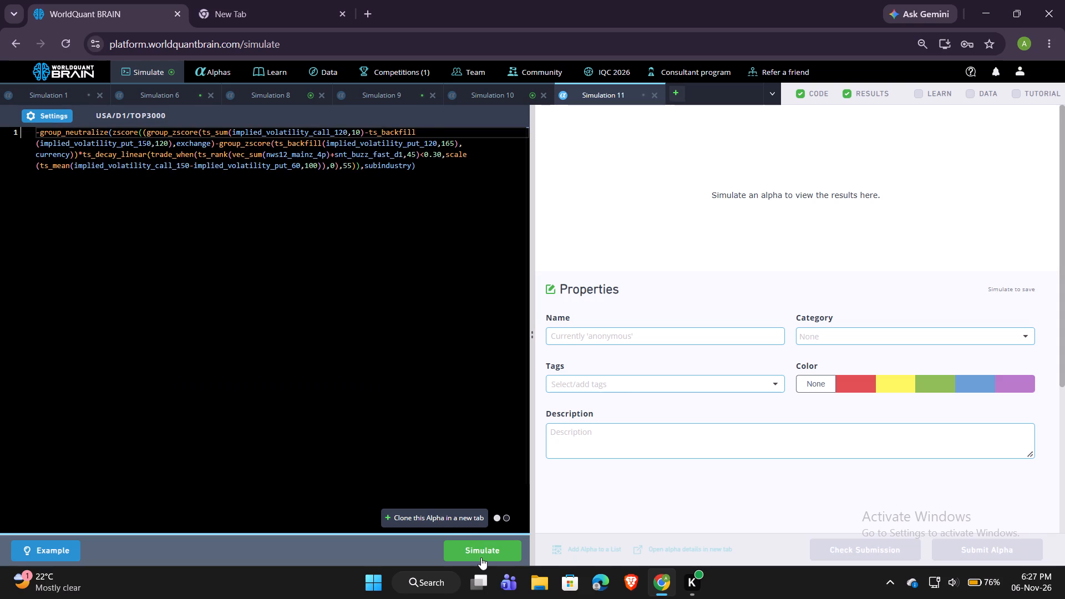
Append "Decay50" to the end of the 11 entry in the New Tab notes.
{"action": "left_click", "coordinate": [244, 0]}
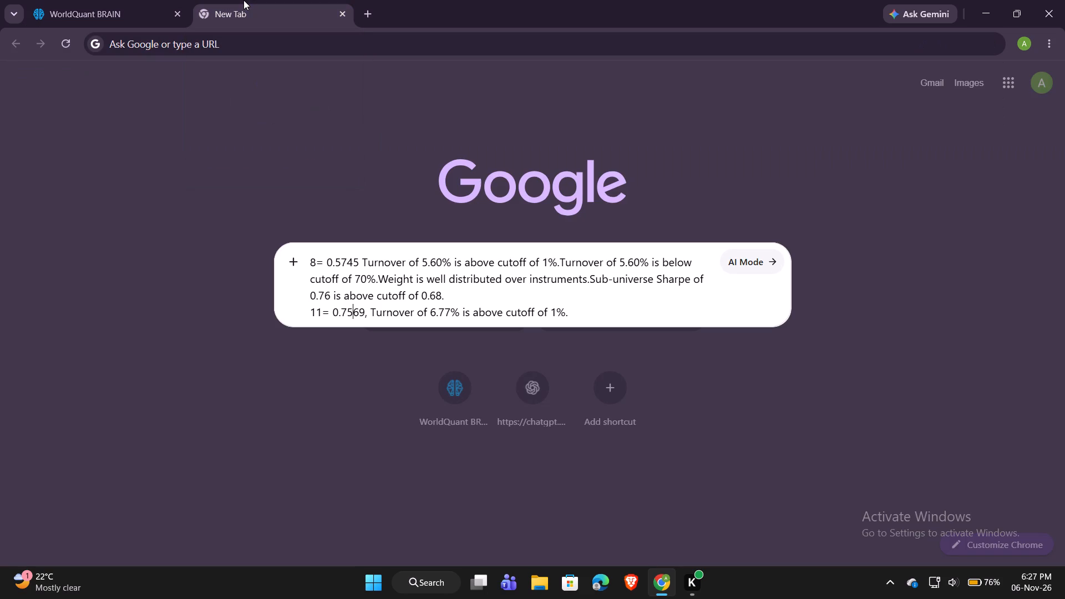
{"action": "left_click", "coordinate": [580, 313]}
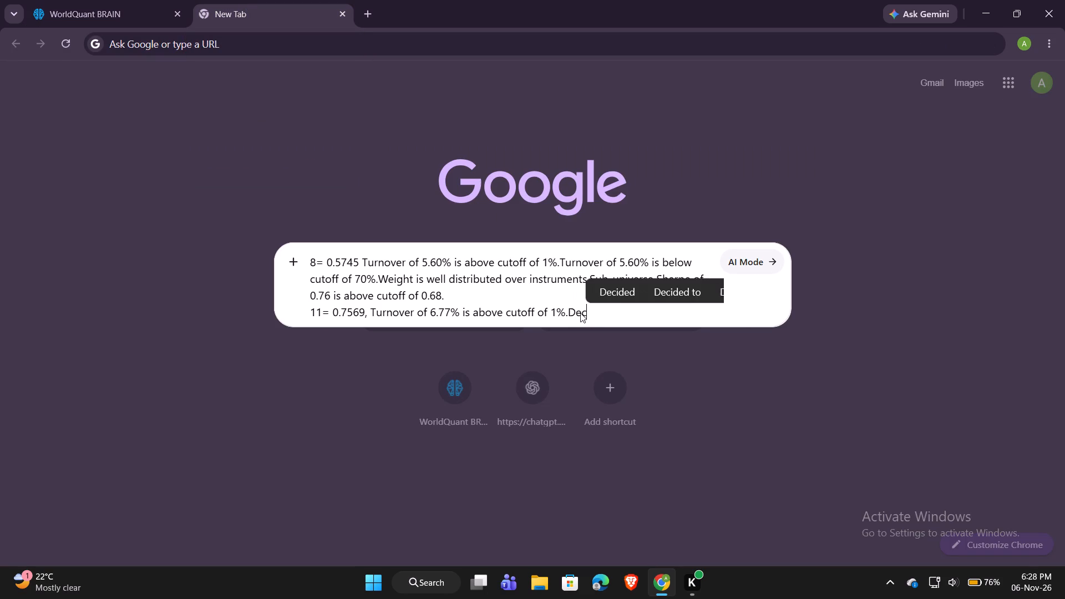
{"action": "key", "text": "BackSpace"}
{"action": "type", "text": "ay50"}
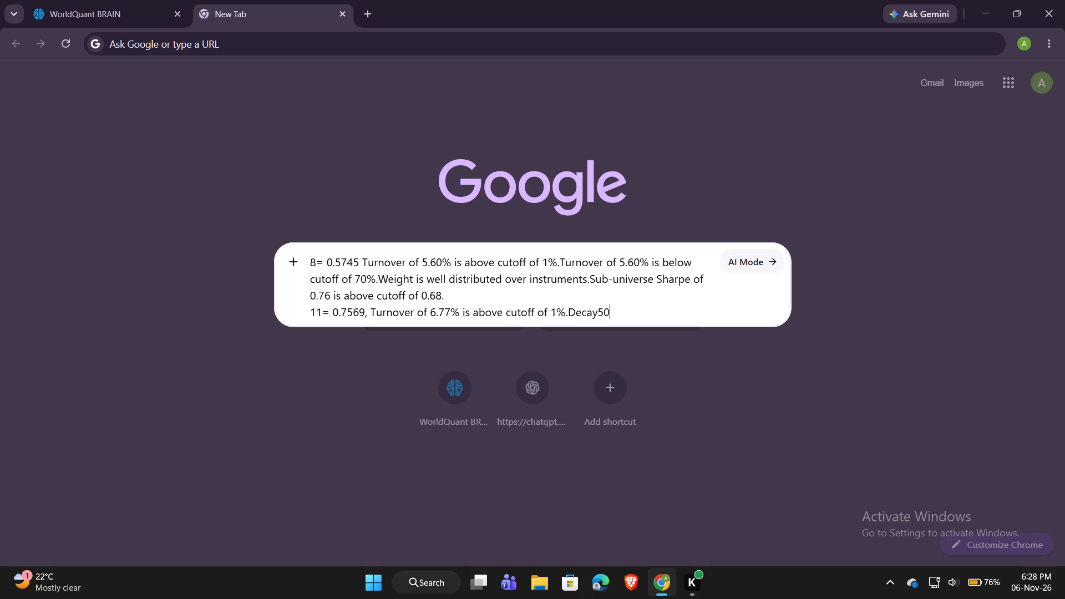
In WorldQuant BRAIN, show Simulation 8's test period, run its self-correlation check and expand its passed IS tests.
{"action": "left_click", "coordinate": [111, 0]}
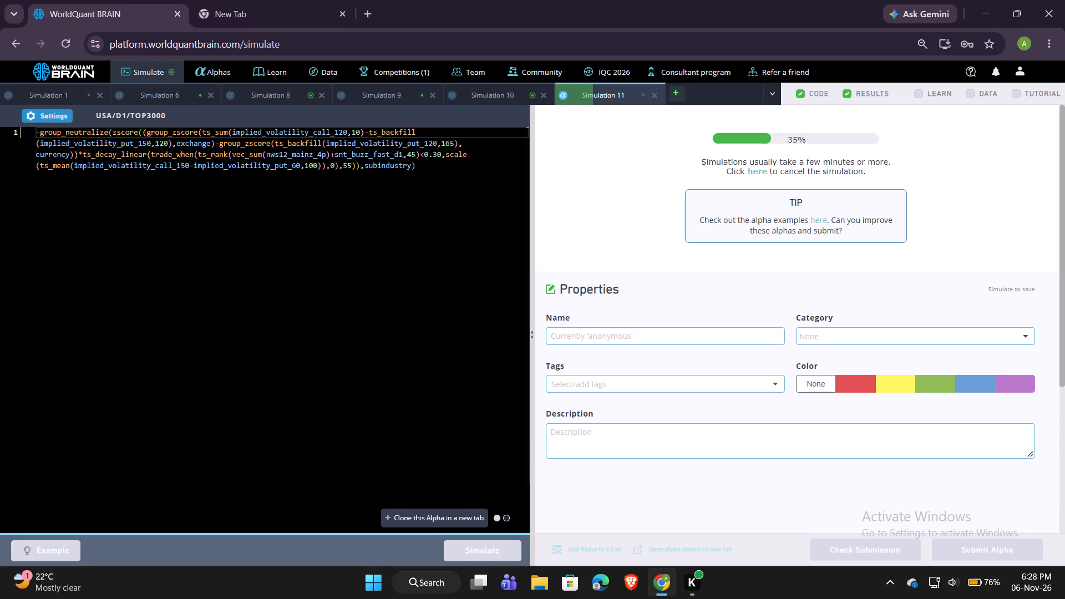
{"action": "left_click", "coordinate": [290, 94]}
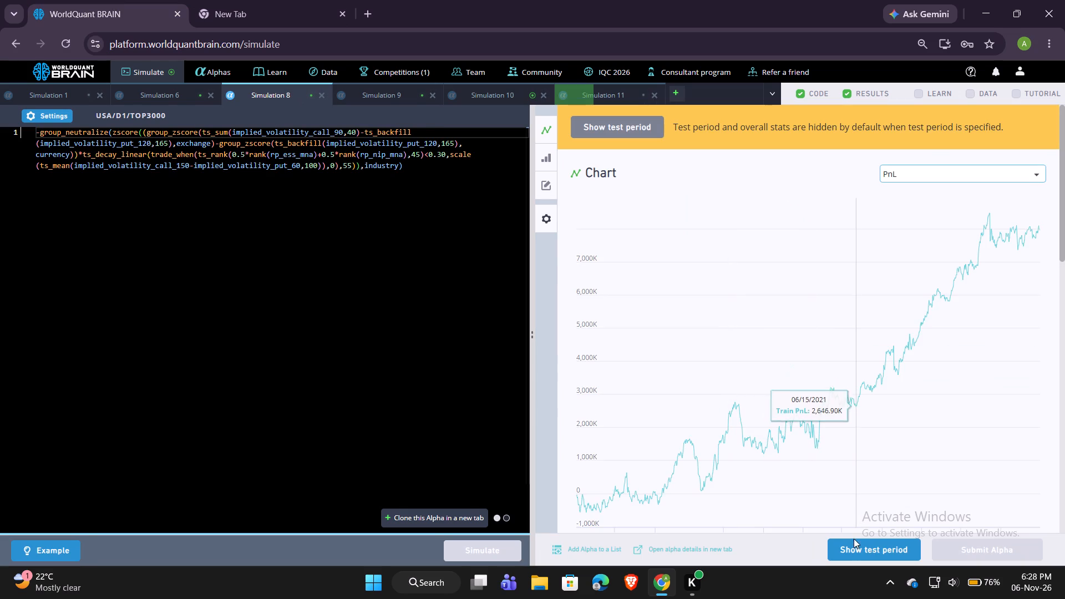
{"action": "left_click", "coordinate": [854, 545]}
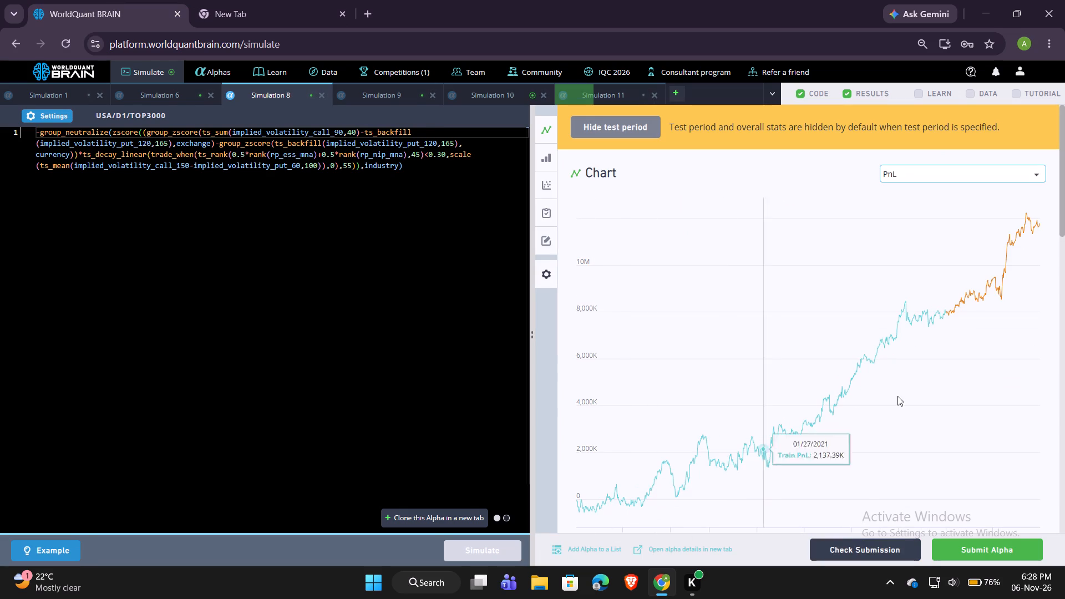
{"action": "scroll", "coordinate": [915, 336], "scroll_direction": "down", "scroll_amount": 3}
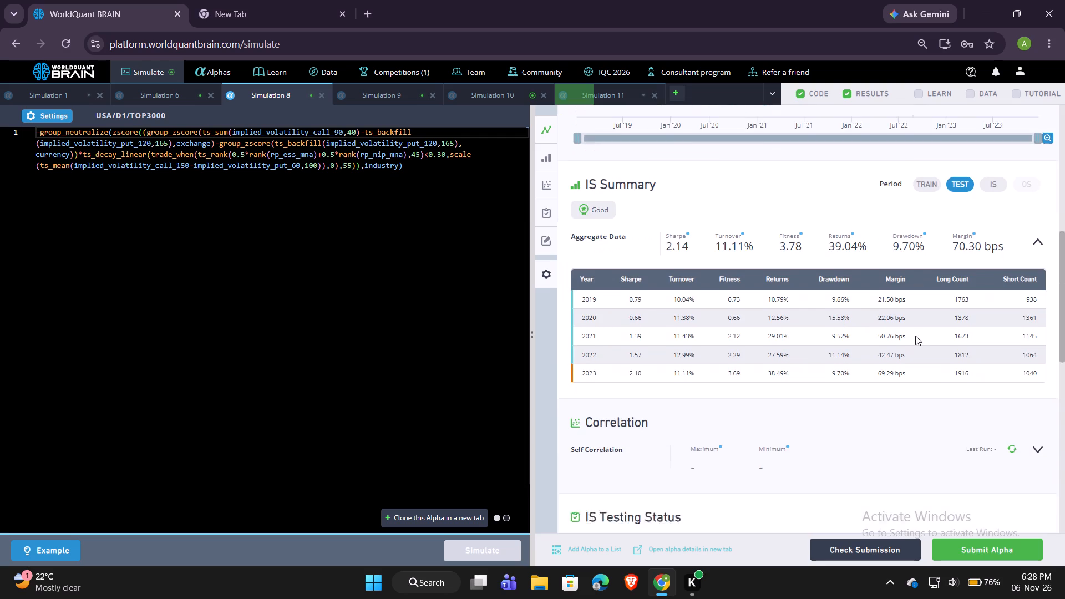
{"action": "scroll", "coordinate": [915, 336], "scroll_direction": "down", "scroll_amount": 1}
{"action": "left_click", "coordinate": [1017, 275]}
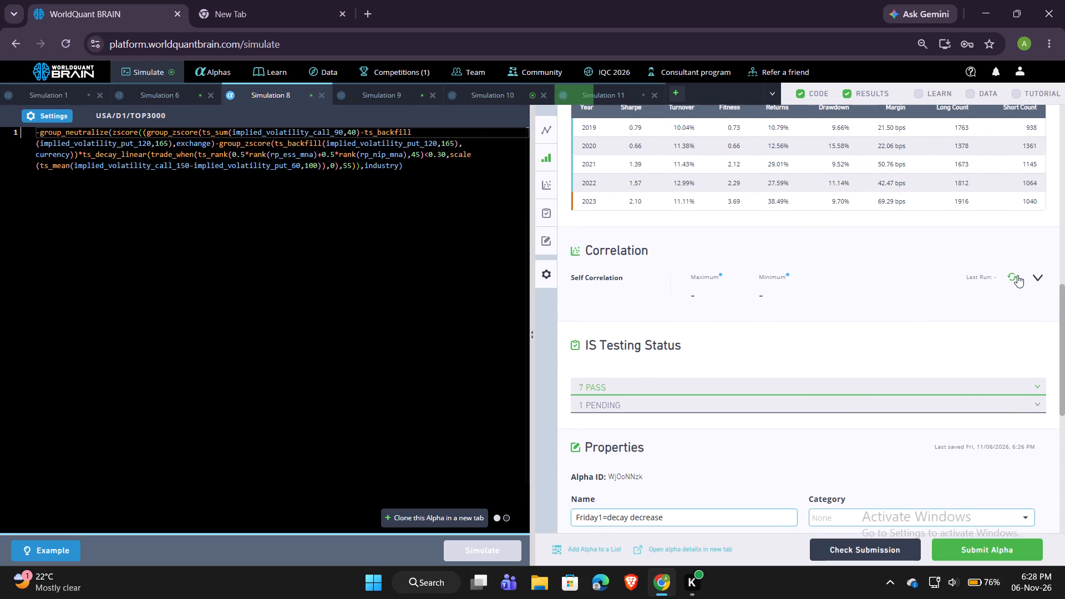
{"action": "left_click", "coordinate": [970, 383]}
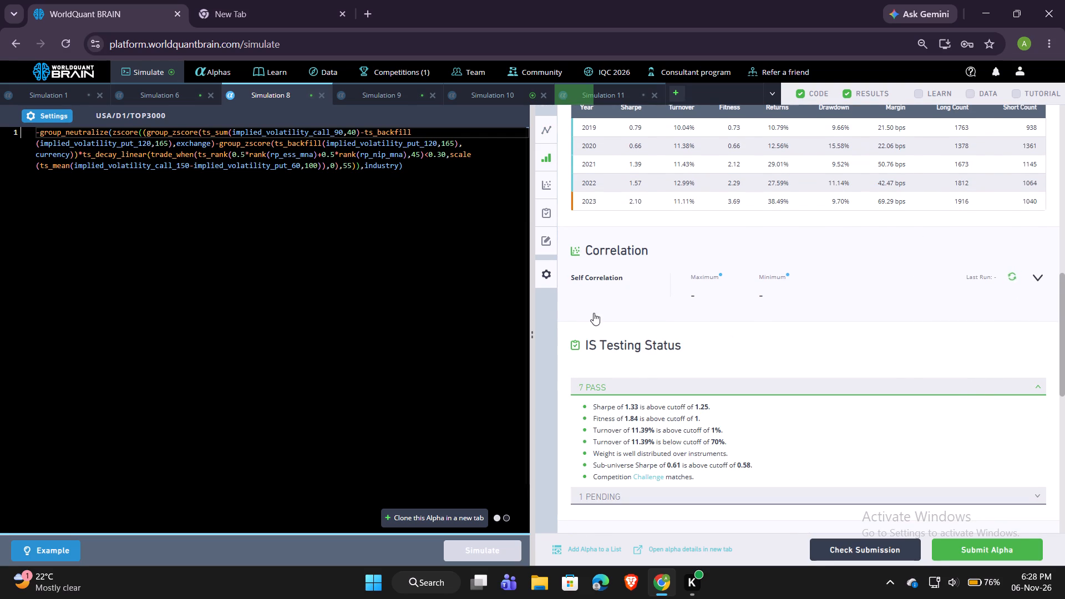
Review Simulation 8's PnL chart, IS summary and testing status against the New Tab notes.
{"action": "left_click", "coordinate": [241, 0]}
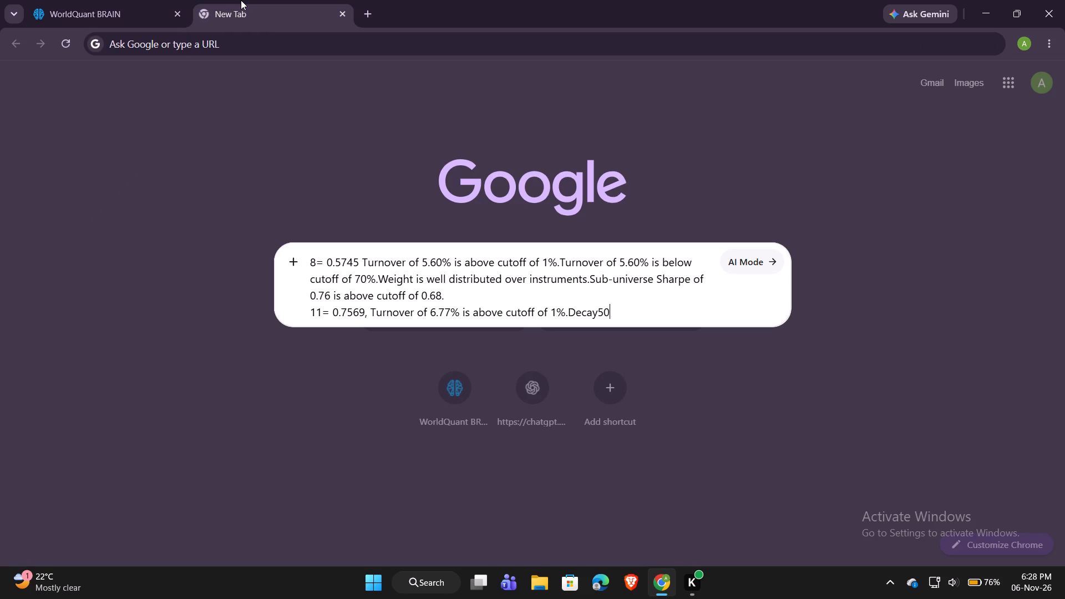
{"action": "left_click", "coordinate": [136, 8]}
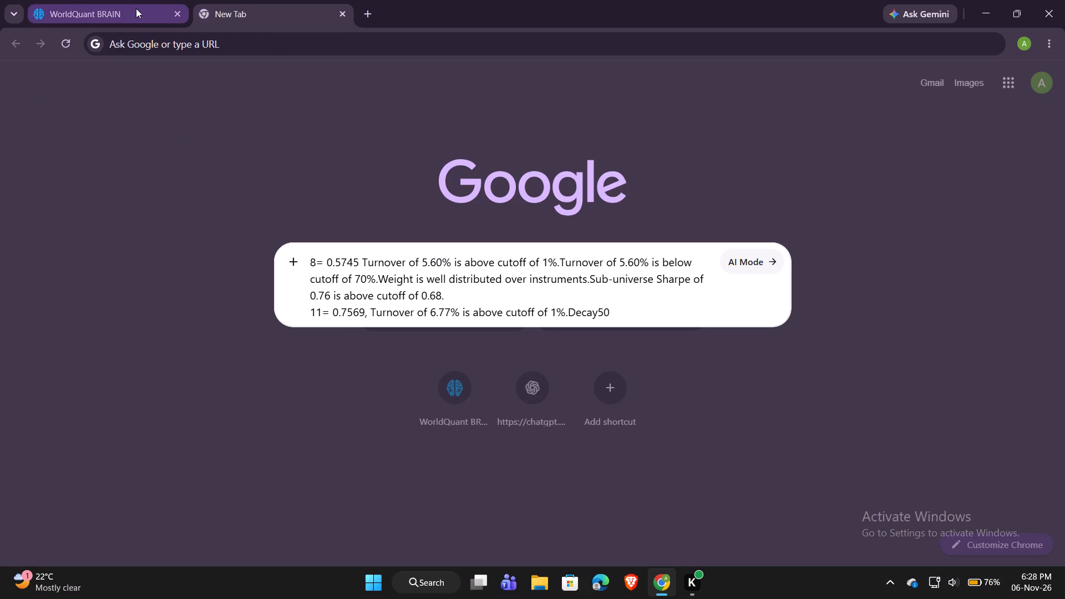
{"action": "scroll", "coordinate": [850, 399], "scroll_direction": "up", "scroll_amount": 2}
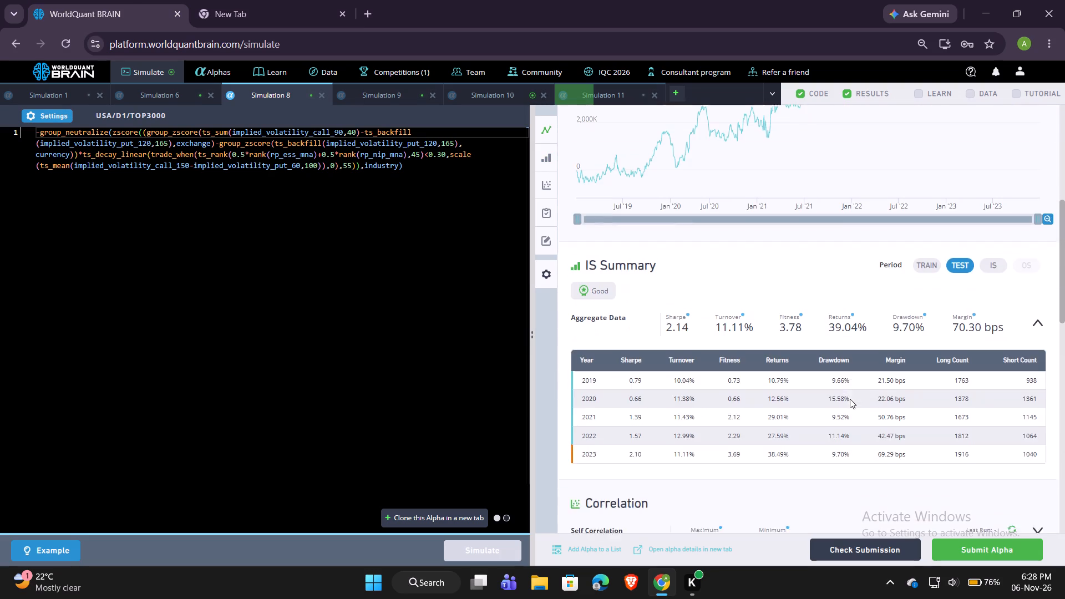
{"action": "scroll", "coordinate": [850, 399], "scroll_direction": "up", "scroll_amount": 2}
{"action": "scroll", "coordinate": [850, 399], "scroll_direction": "down", "scroll_amount": 1}
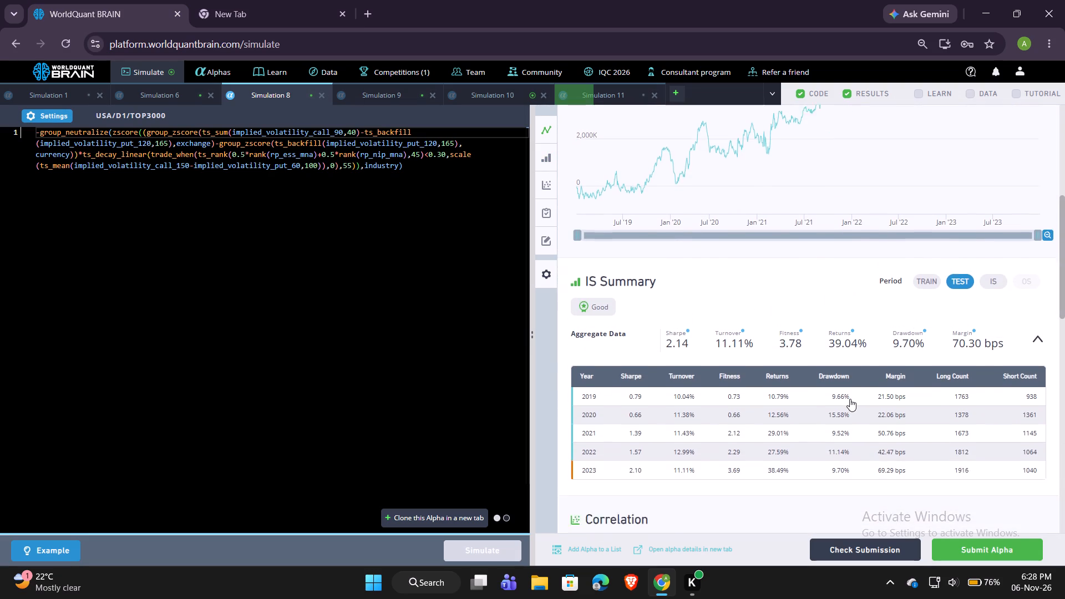
{"action": "scroll", "coordinate": [850, 399], "scroll_direction": "down", "scroll_amount": 1}
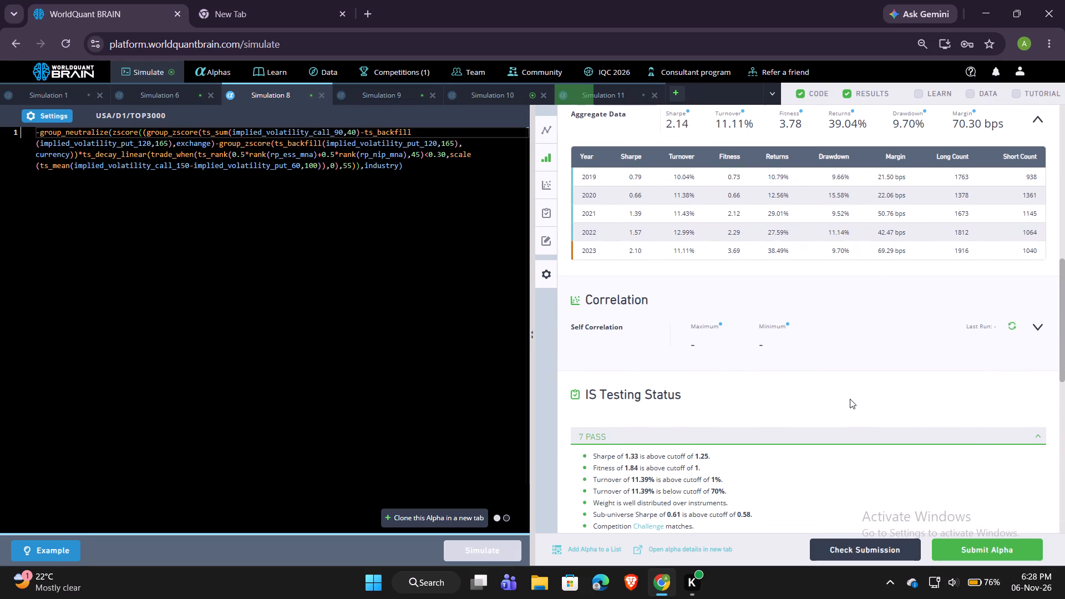
{"action": "scroll", "coordinate": [850, 399], "scroll_direction": "up", "scroll_amount": 2}
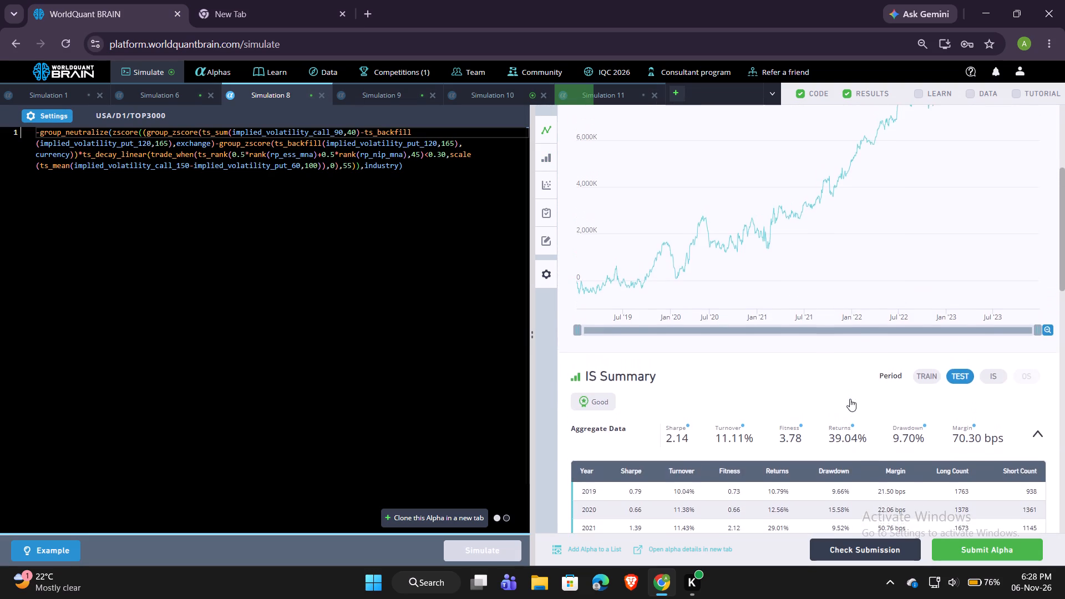
{"action": "scroll", "coordinate": [850, 399], "scroll_direction": "up", "scroll_amount": 2}
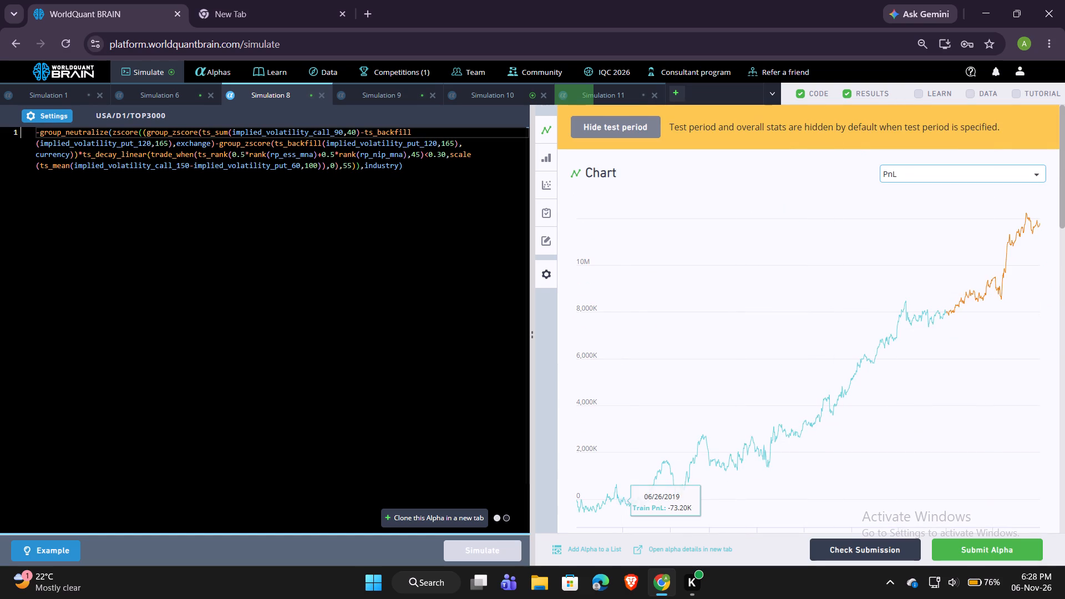
Open Simulation 8's settings and compare them and its self-correlation and test results with the 8 entry in the New Tab notes.
{"action": "left_click", "coordinate": [55, 115]}
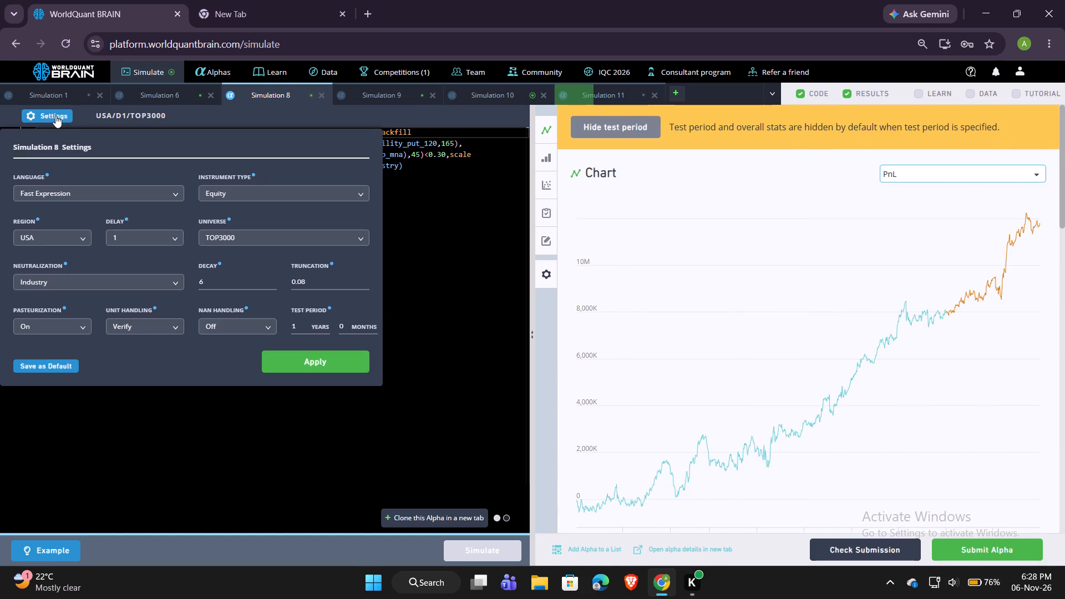
{"action": "scroll", "coordinate": [729, 320], "scroll_direction": "down", "scroll_amount": 3}
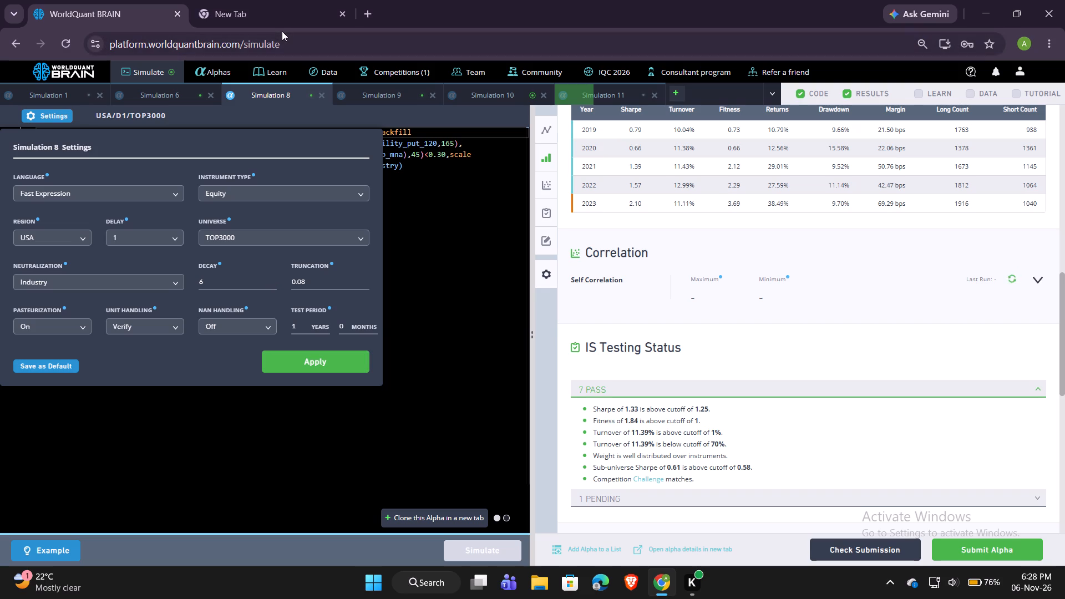
{"action": "left_click", "coordinate": [281, 14]}
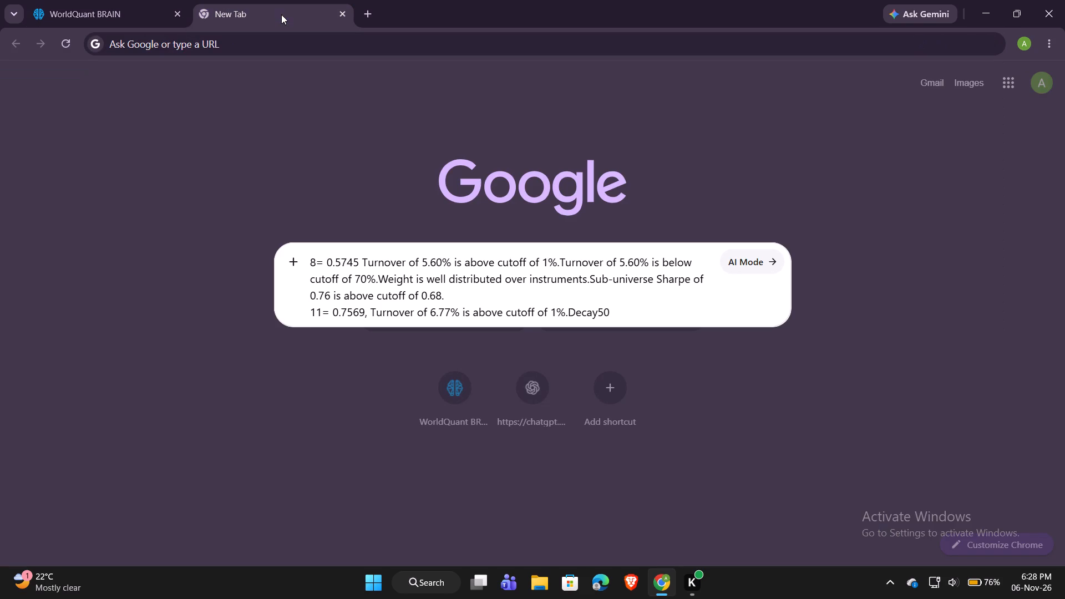
{"action": "left_click", "coordinate": [131, 18]}
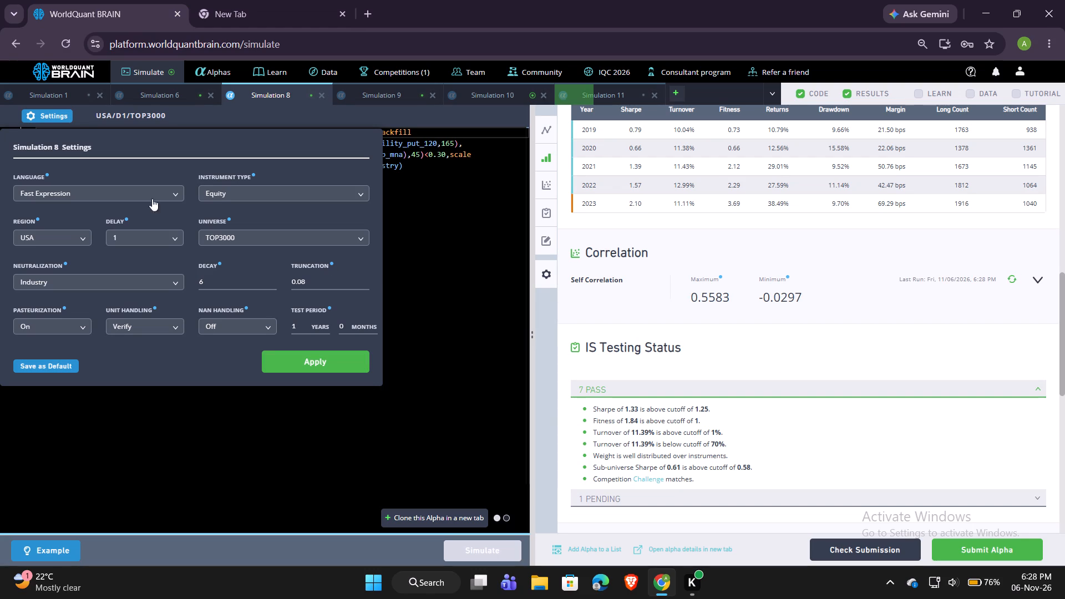
{"action": "left_click", "coordinate": [239, 1]}
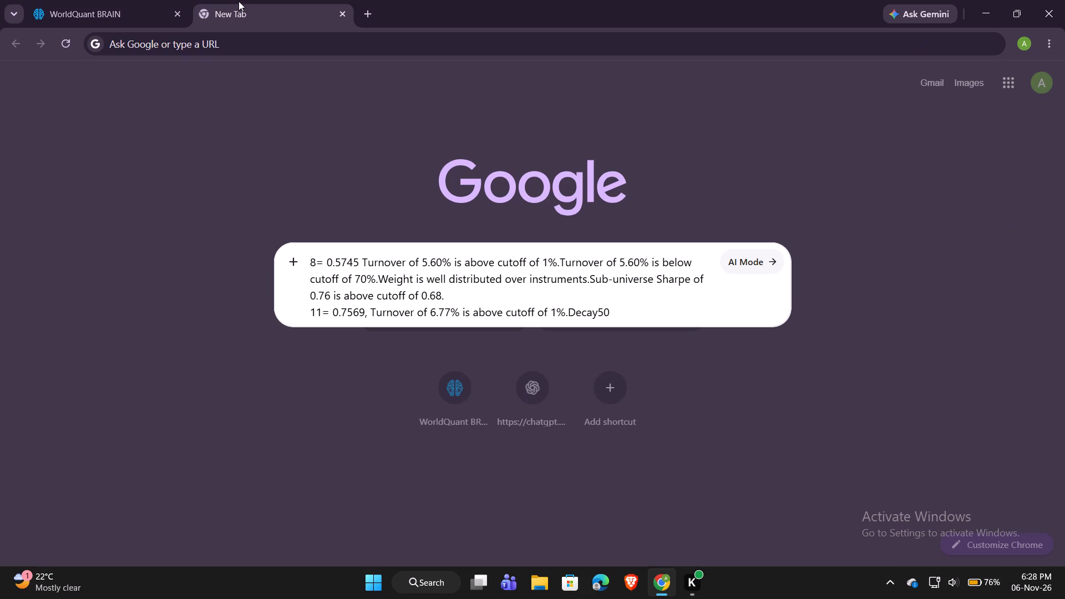
{"action": "left_click", "coordinate": [111, 0]}
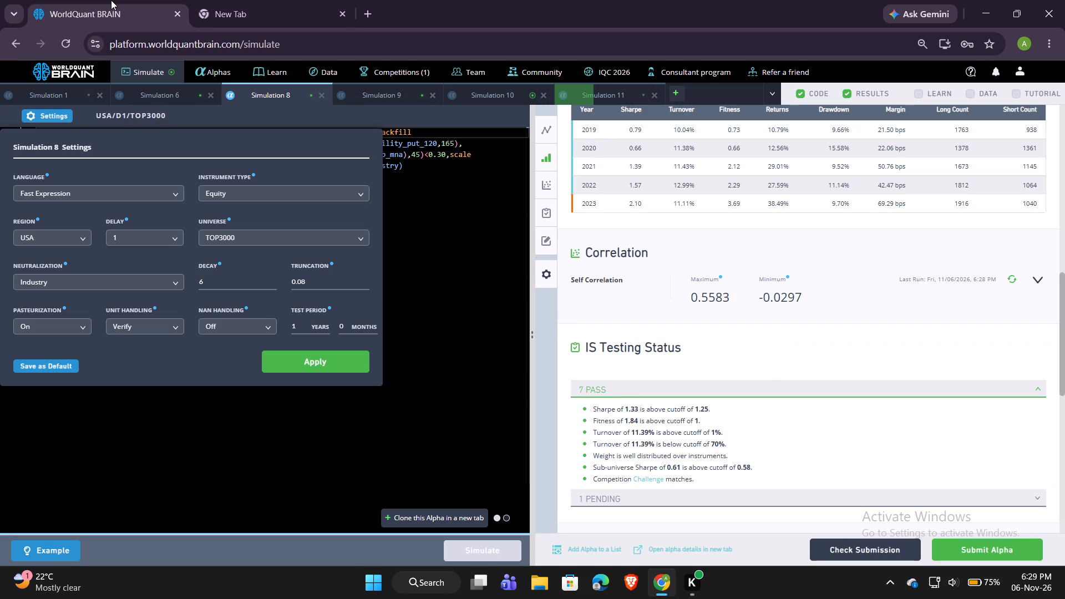
{"action": "left_click", "coordinate": [234, 7]}
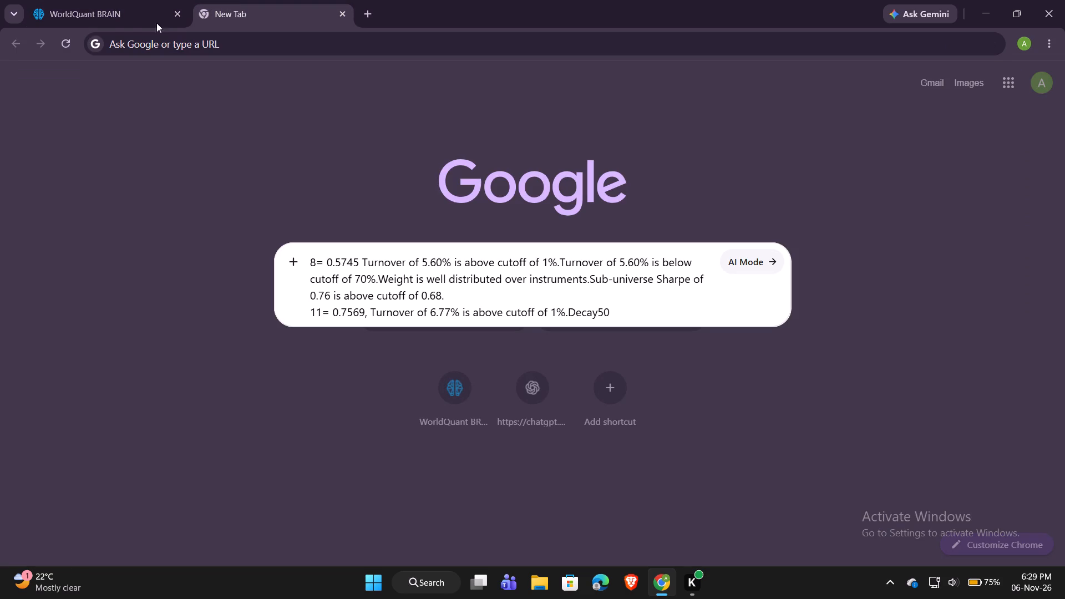
{"action": "left_click", "coordinate": [119, 26]}
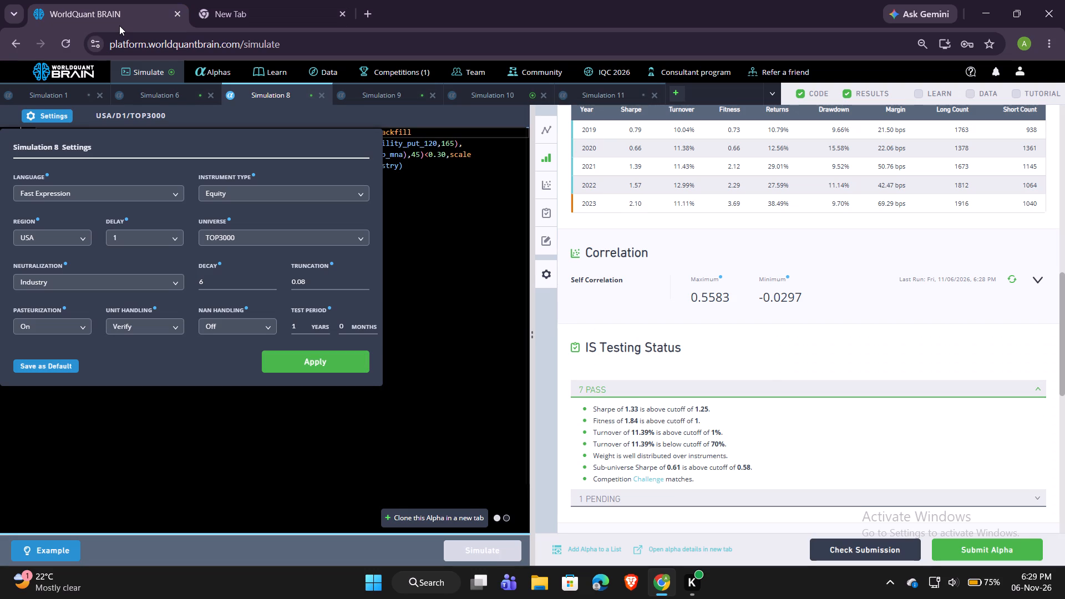
{"action": "left_click", "coordinate": [262, 2]}
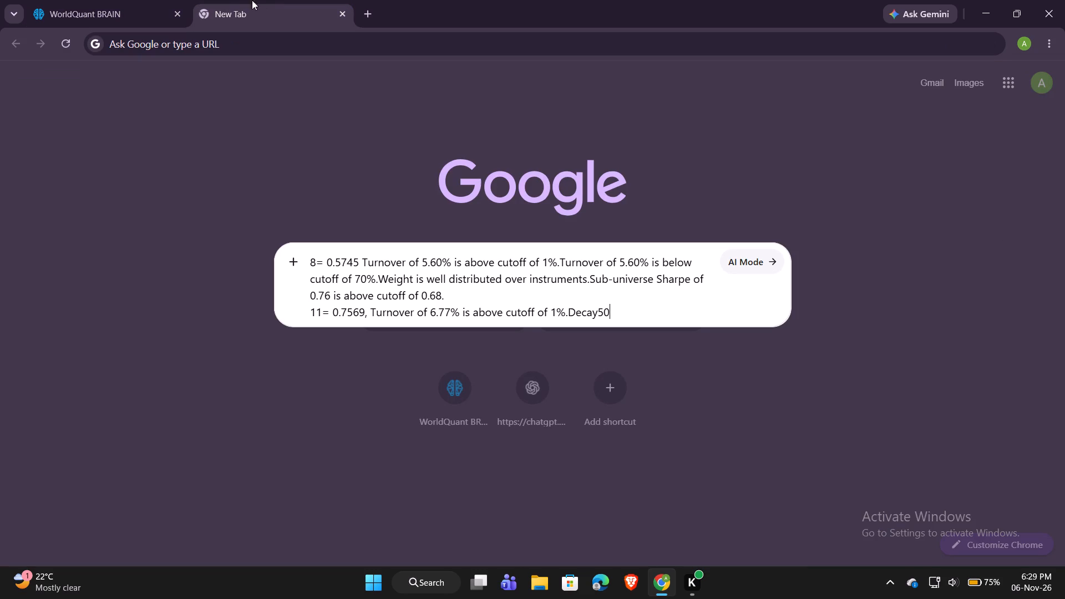
{"action": "left_click", "coordinate": [134, 4]}
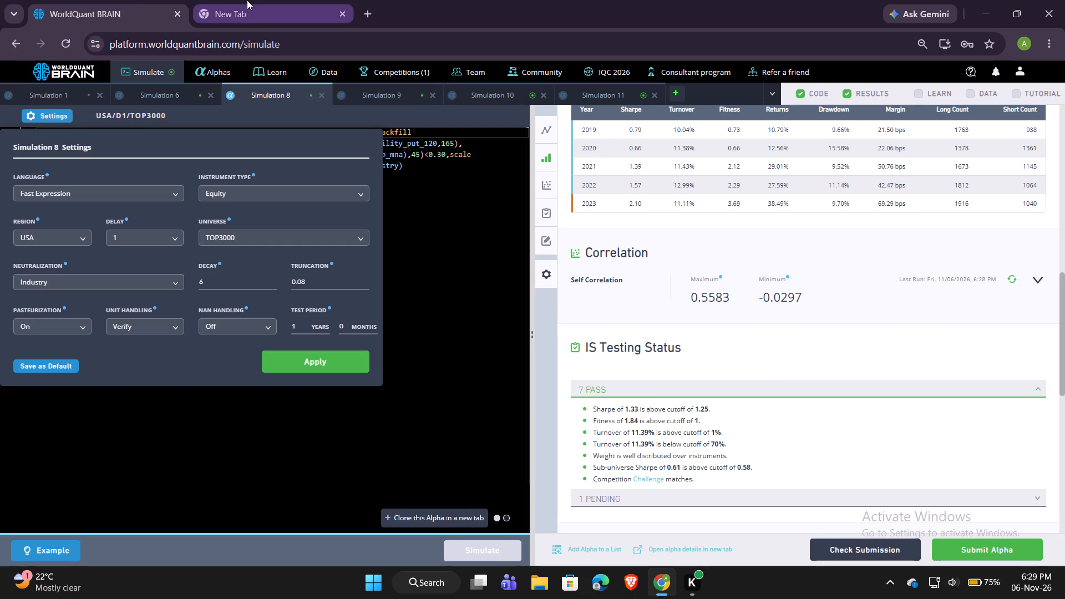
Set Simulation 8's decay to 20 and neutralization to Subindustry, apply the settings and run the simulation.
{"action": "left_click", "coordinate": [214, 284]}
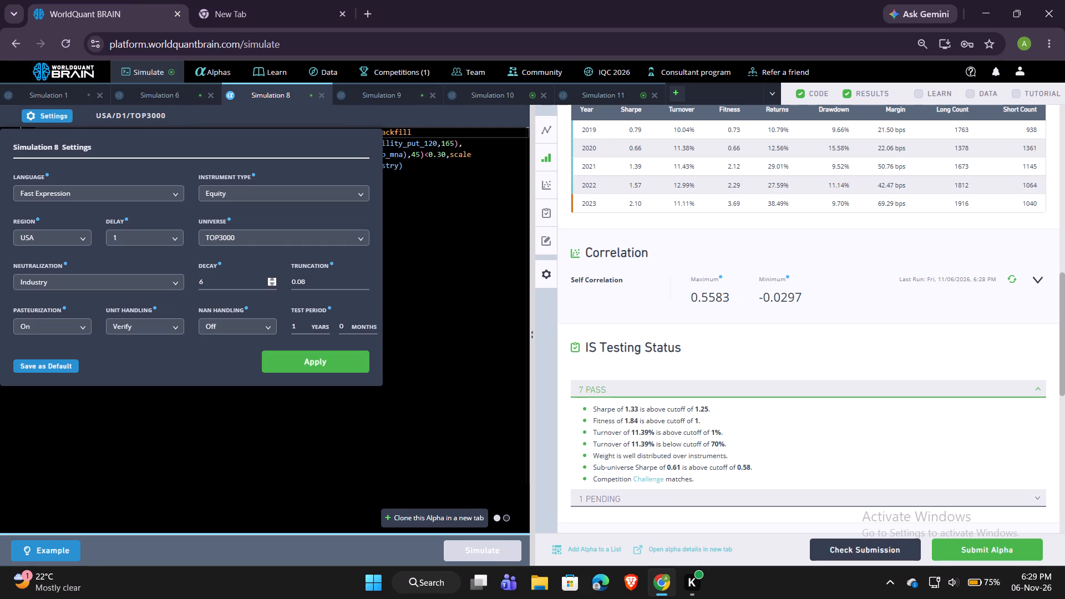
{"action": "key", "text": "BackSpace"}
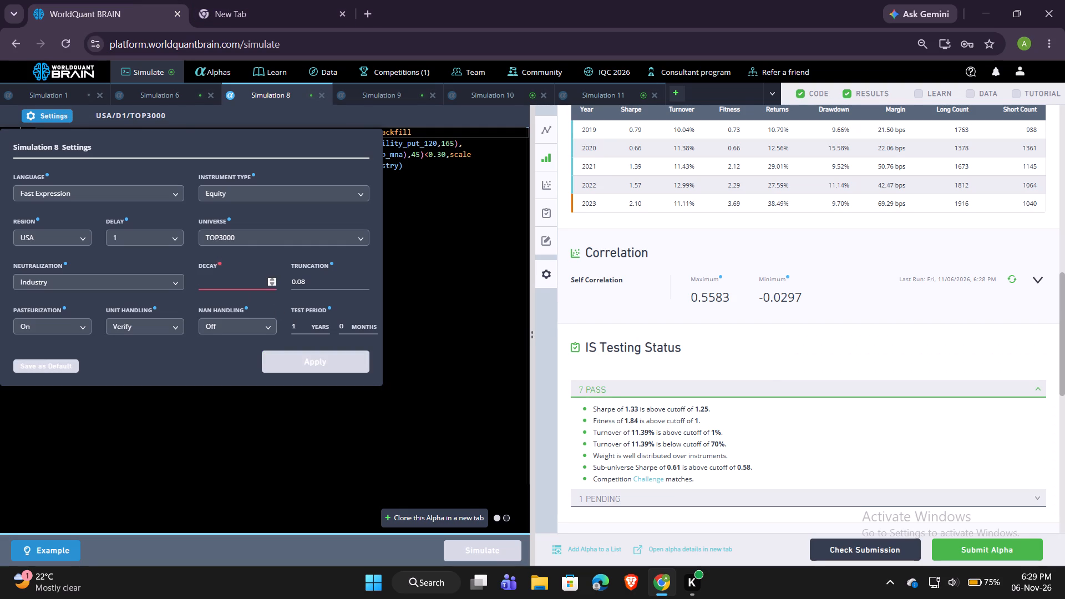
{"action": "key", "text": "2"}
{"action": "key", "text": "BackSpace"}
{"action": "type", "text": "20"}
{"action": "left_click", "coordinate": [145, 275]}
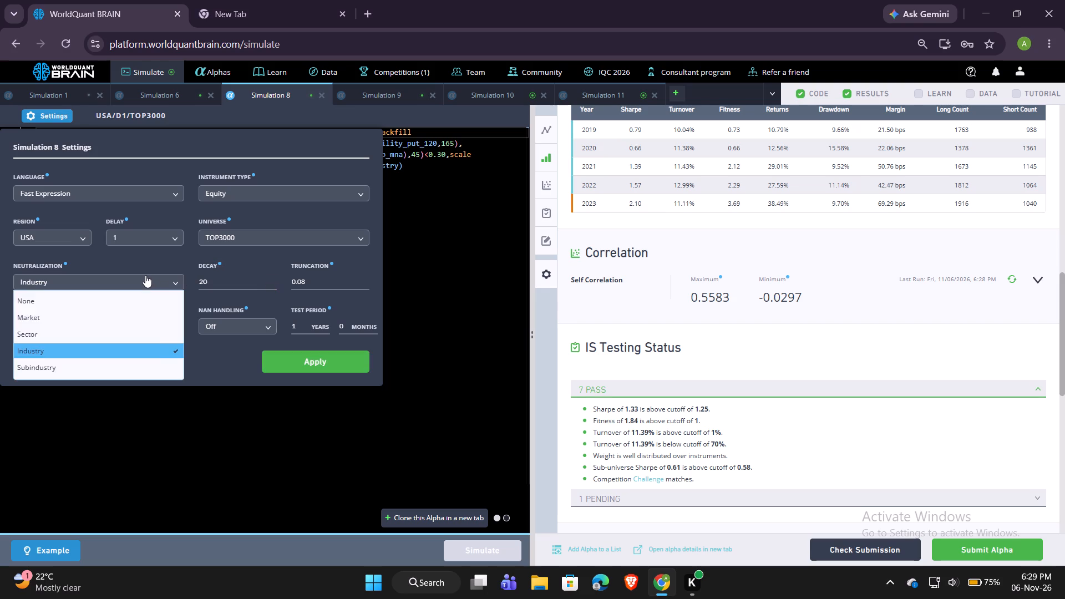
{"action": "left_click", "coordinate": [145, 363]}
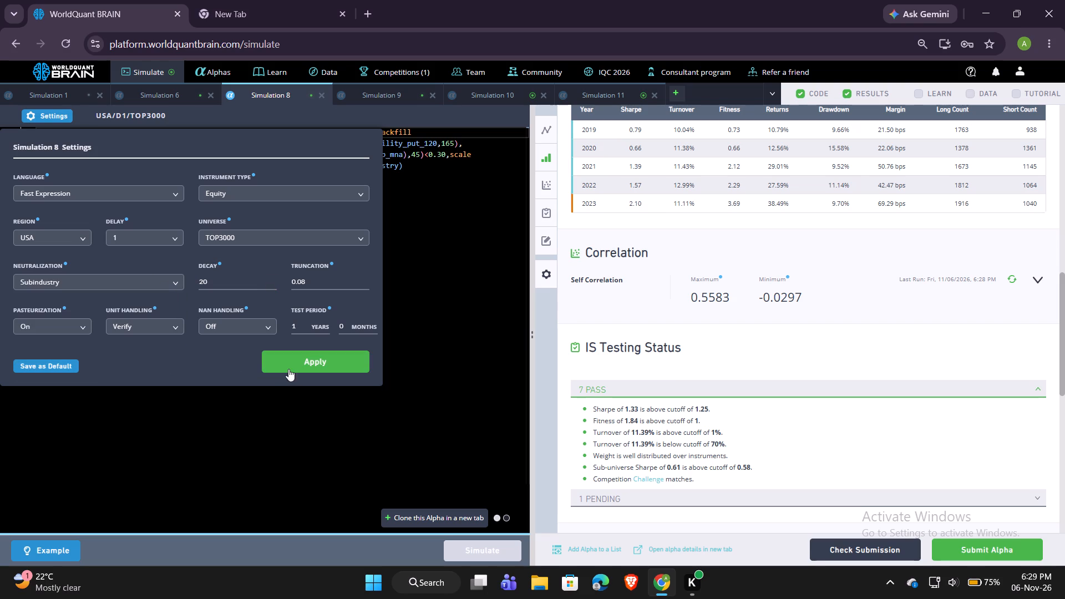
{"action": "left_click", "coordinate": [309, 364]}
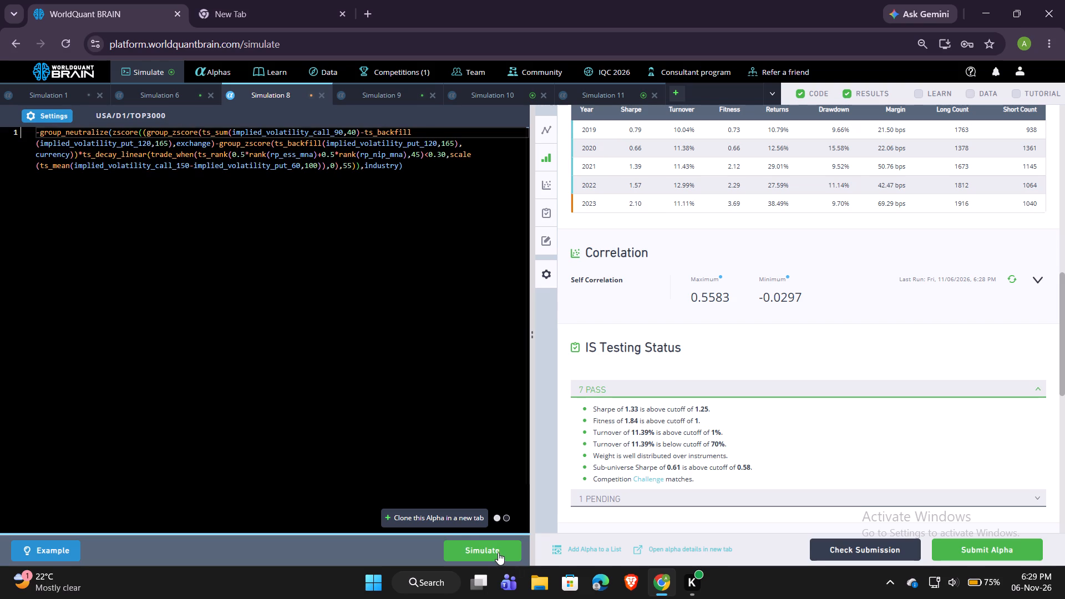
{"action": "left_click", "coordinate": [498, 552]}
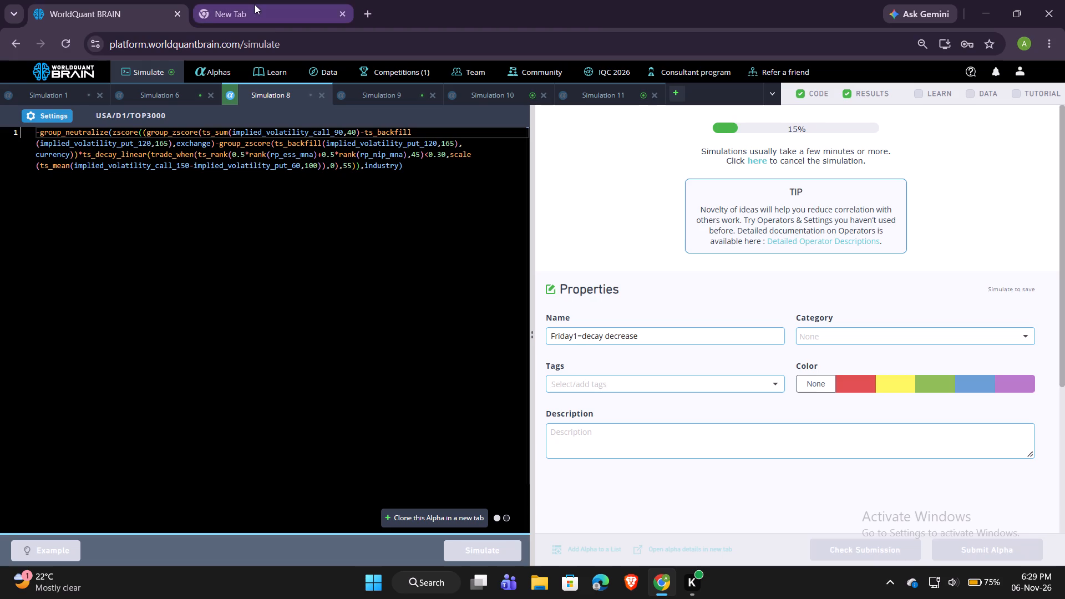
In the New Tab notes, add "(industry)" at the end of the 8 entry.
{"action": "left_click", "coordinate": [255, 4]}
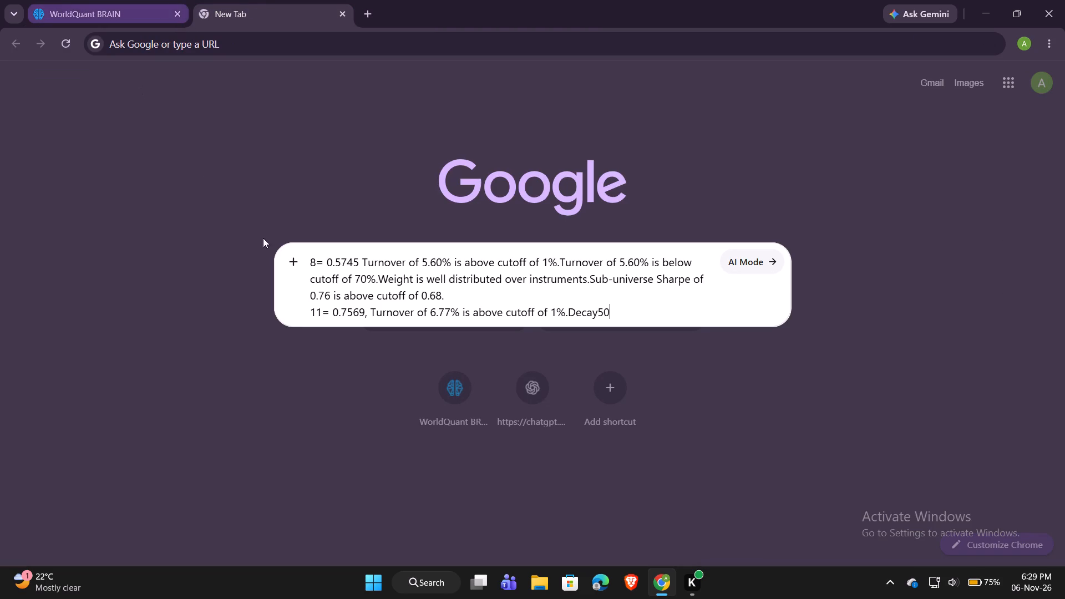
{"action": "left_click", "coordinate": [448, 293]}
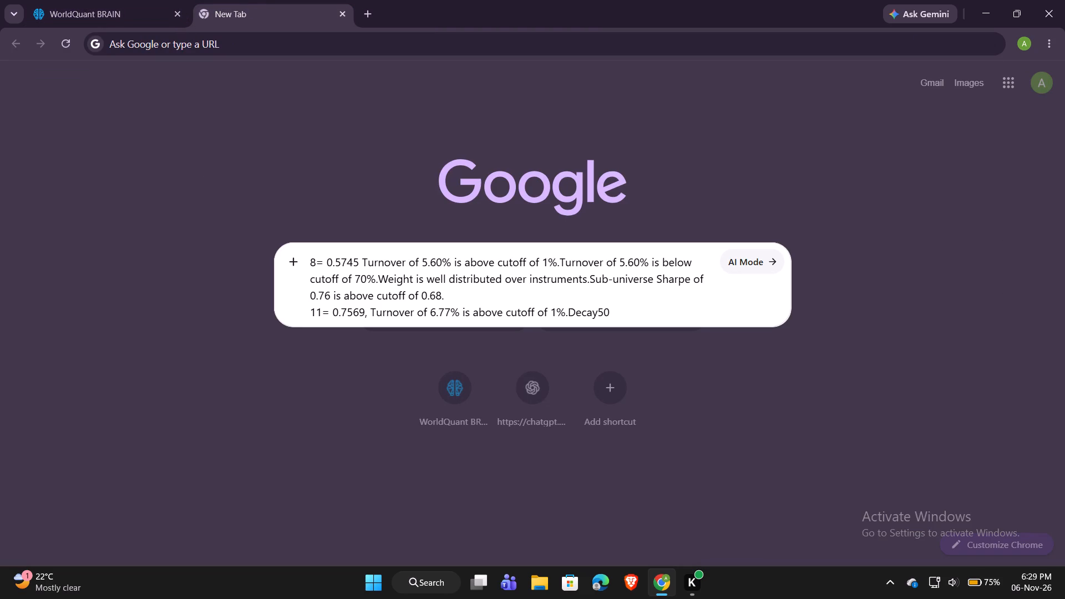
{"action": "type", "text": "()"}
{"action": "key", "text": "Left"}
{"action": "type", "text": "industyr"}
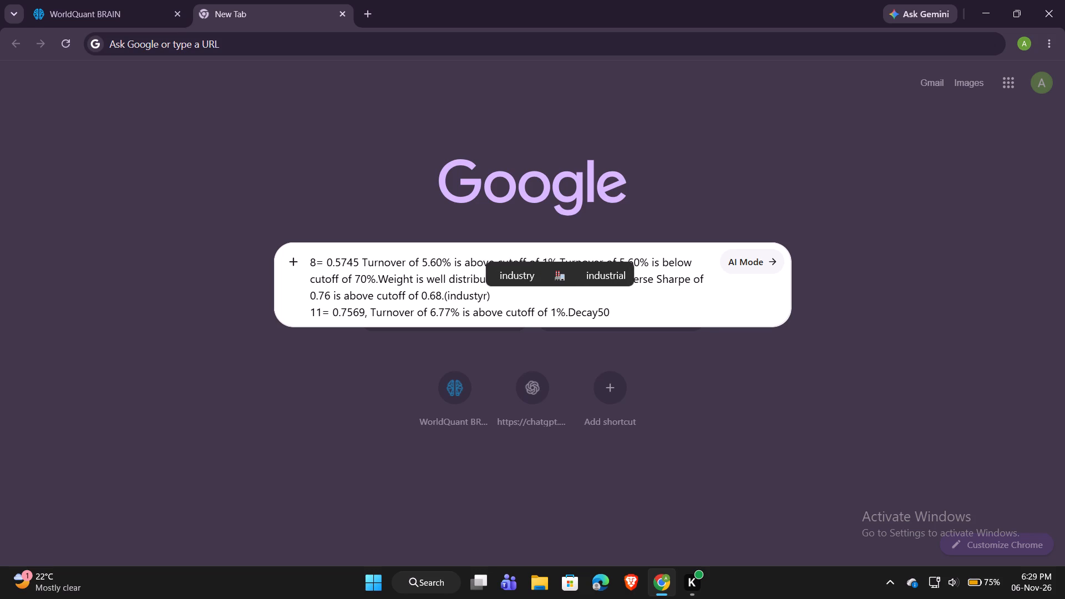
{"action": "key", "text": "BackSpace"}
{"action": "key", "text": "BackSpace"}
{"action": "type", "text": "ry"}
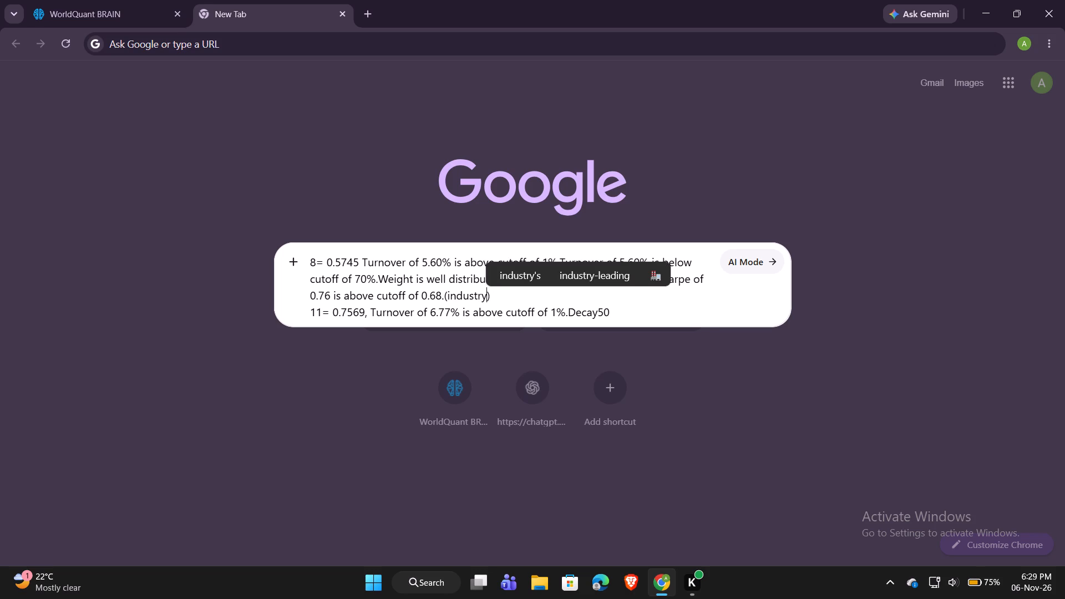
In WorldQuant BRAIN, show Simulation 11's test period, expand its passed IS tests and run its self-correlation check.
{"action": "left_click", "coordinate": [135, 0]}
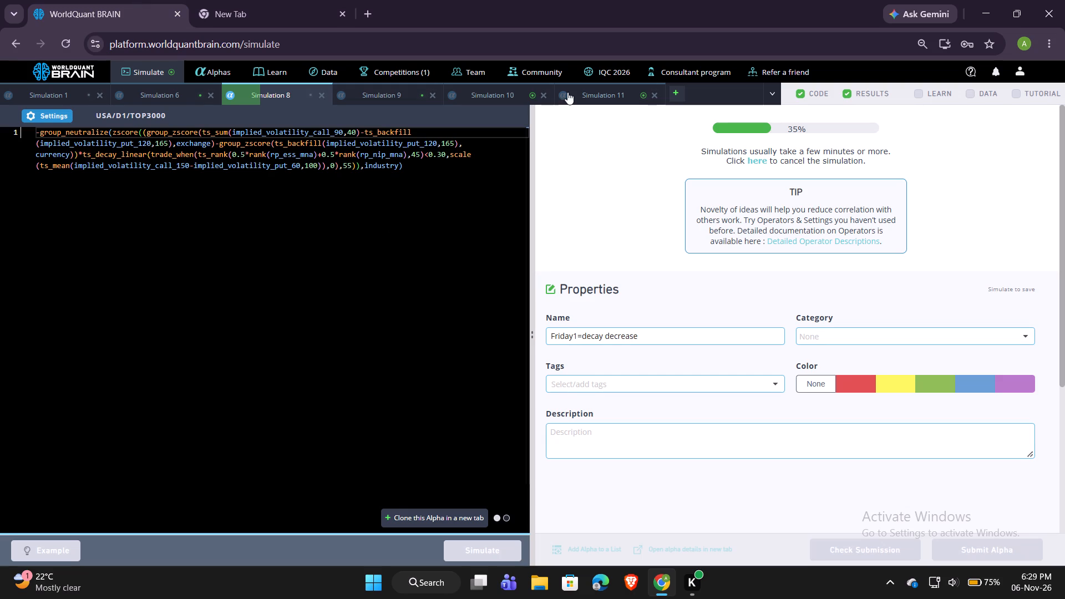
{"action": "left_click", "coordinate": [609, 89]}
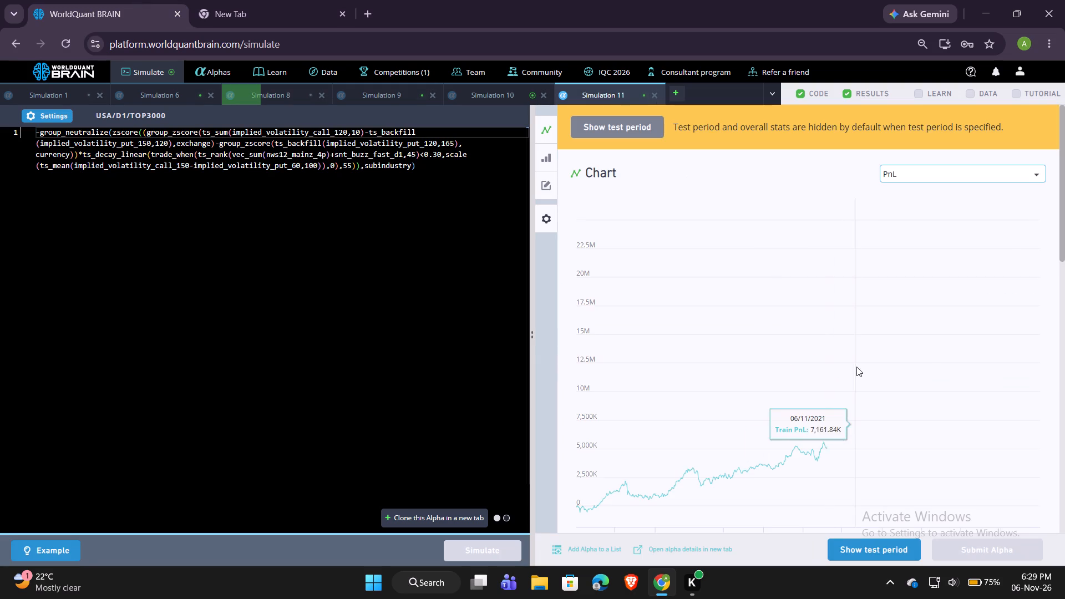
{"action": "left_click", "coordinate": [857, 550]}
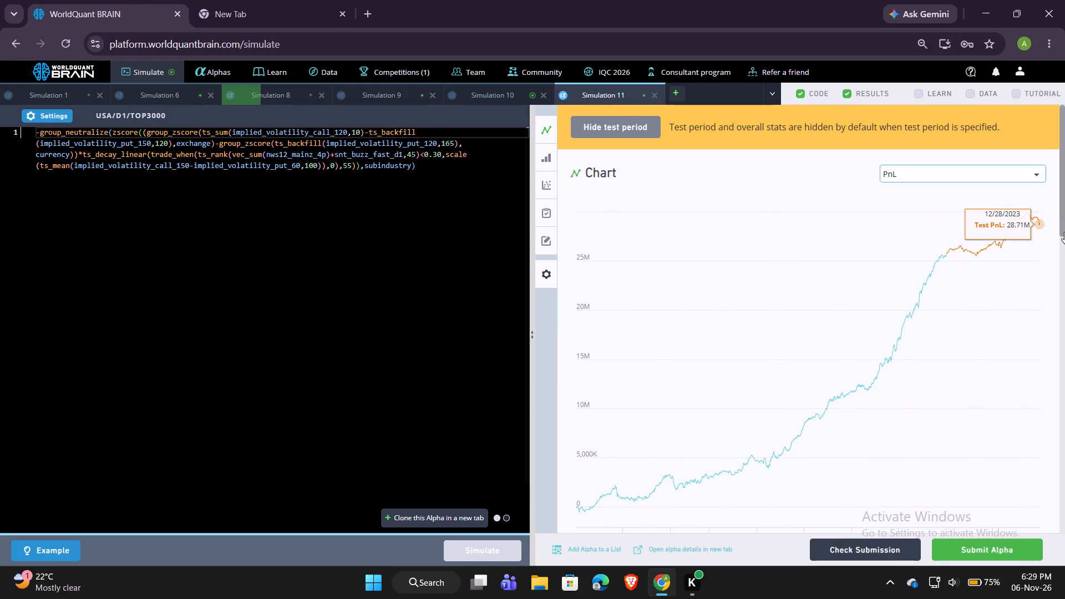
{"action": "scroll", "coordinate": [949, 260], "scroll_direction": "down", "scroll_amount": 3}
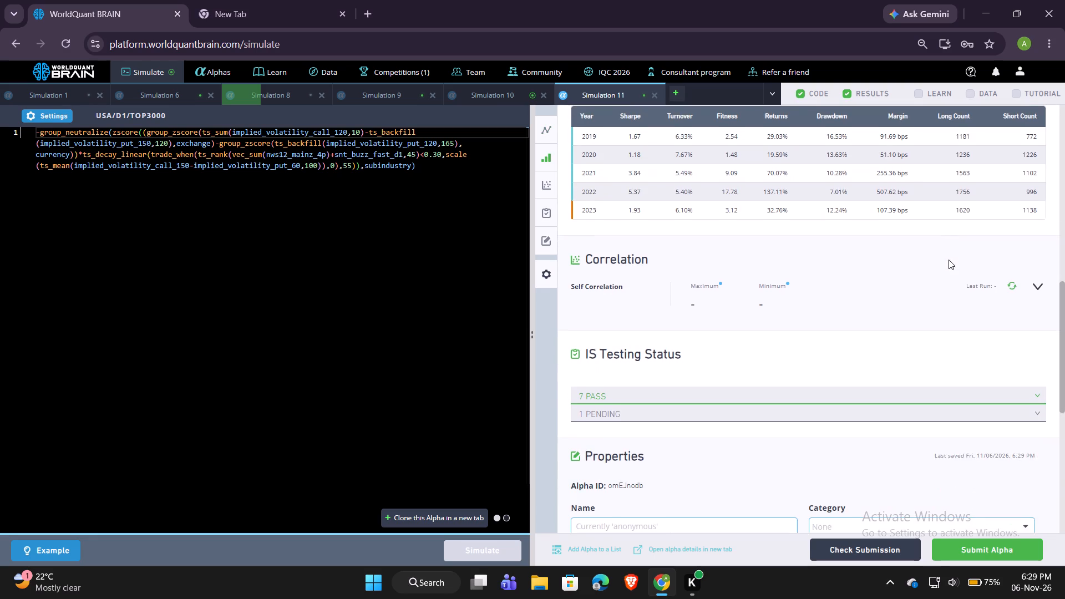
{"action": "scroll", "coordinate": [949, 260], "scroll_direction": "down", "scroll_amount": 1}
{"action": "left_click", "coordinate": [945, 372]}
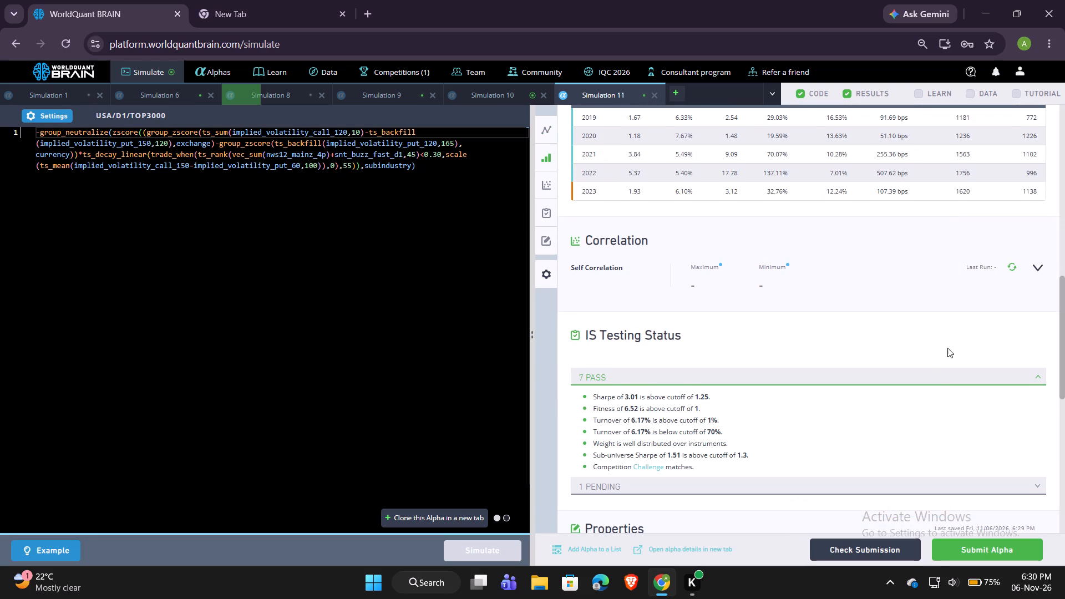
{"action": "scroll", "coordinate": [948, 340], "scroll_direction": "down", "scroll_amount": 1}
{"action": "left_click", "coordinate": [1012, 235]}
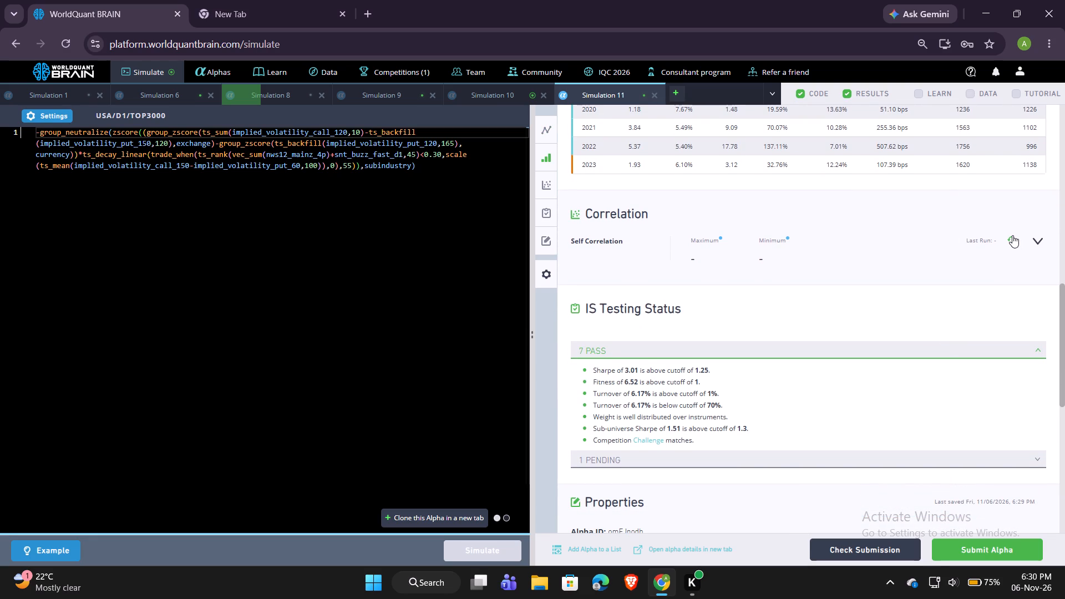
Review Simulation 11's PnL chart, IS summary, self-correlation and testing status against the 11 entry in the New Tab notes.
{"action": "scroll", "coordinate": [895, 291], "scroll_direction": "up", "scroll_amount": 2}
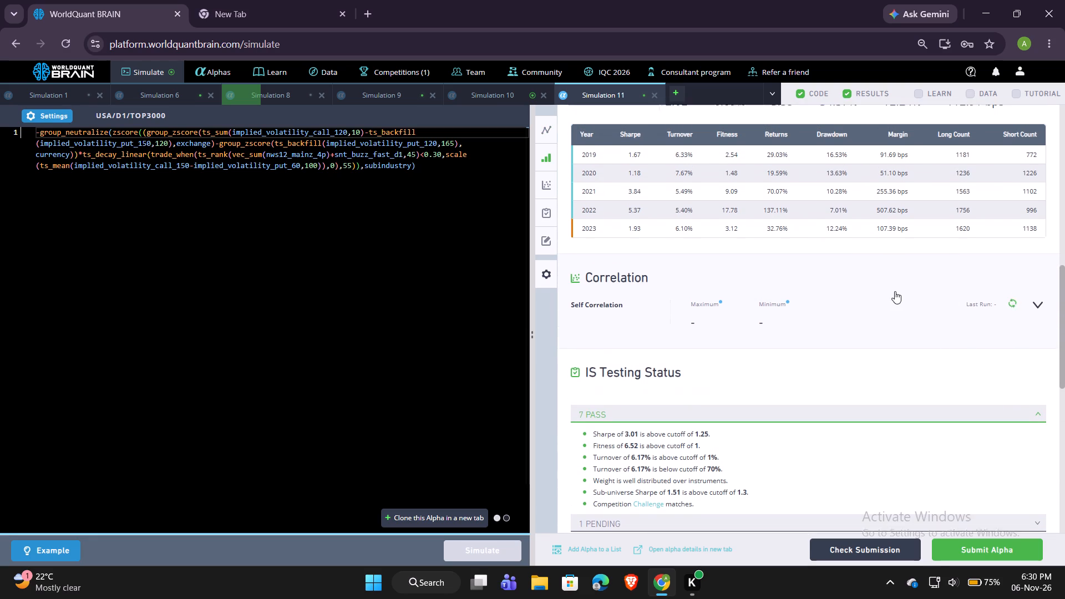
{"action": "scroll", "coordinate": [895, 291], "scroll_direction": "up", "scroll_amount": 1}
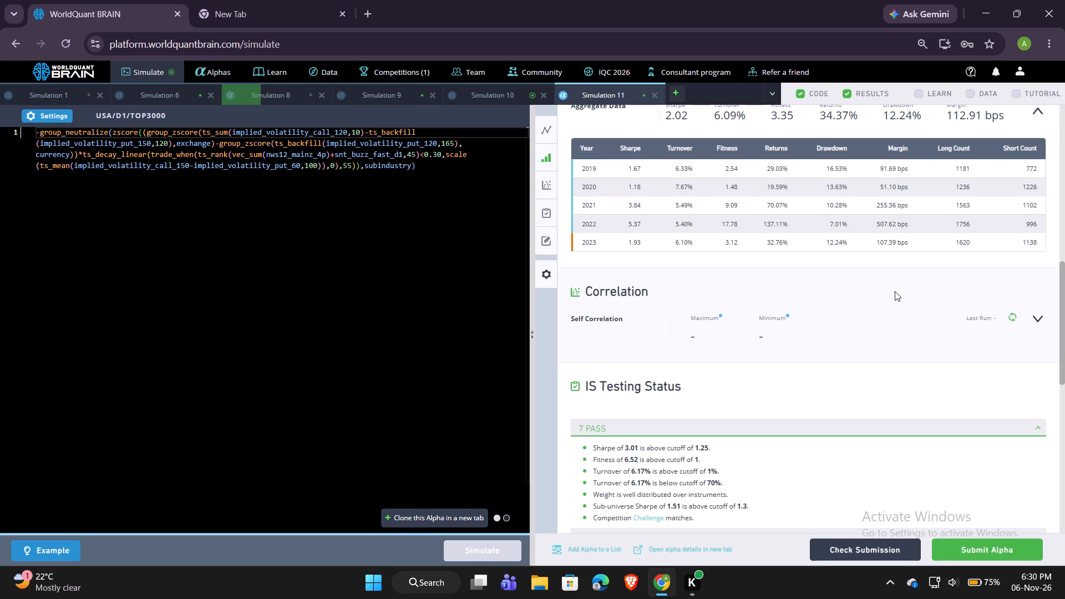
{"action": "left_click", "coordinate": [288, 16]}
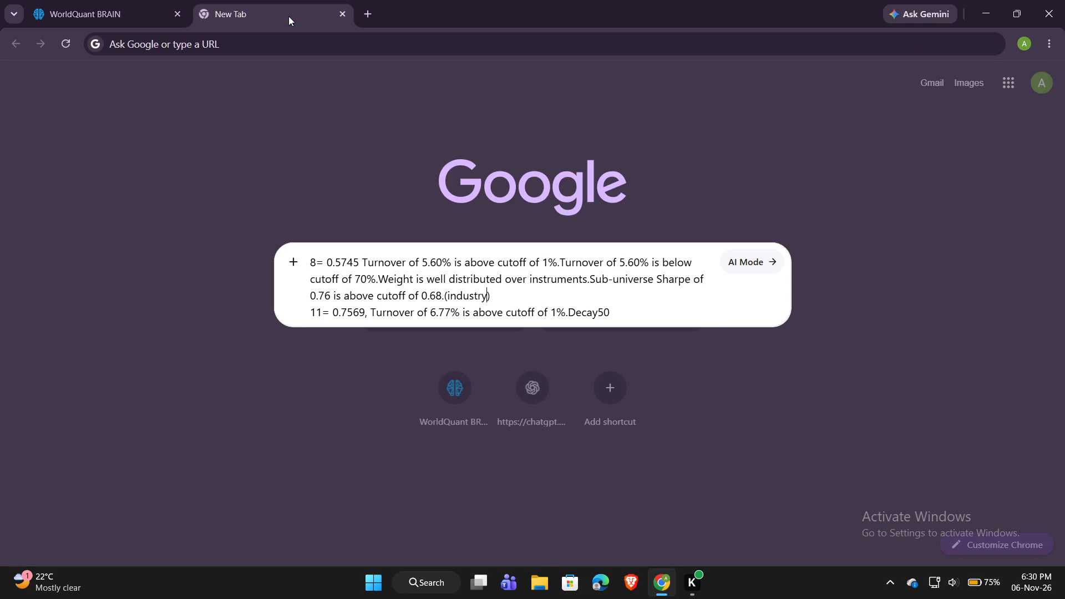
{"action": "left_click", "coordinate": [110, 0]}
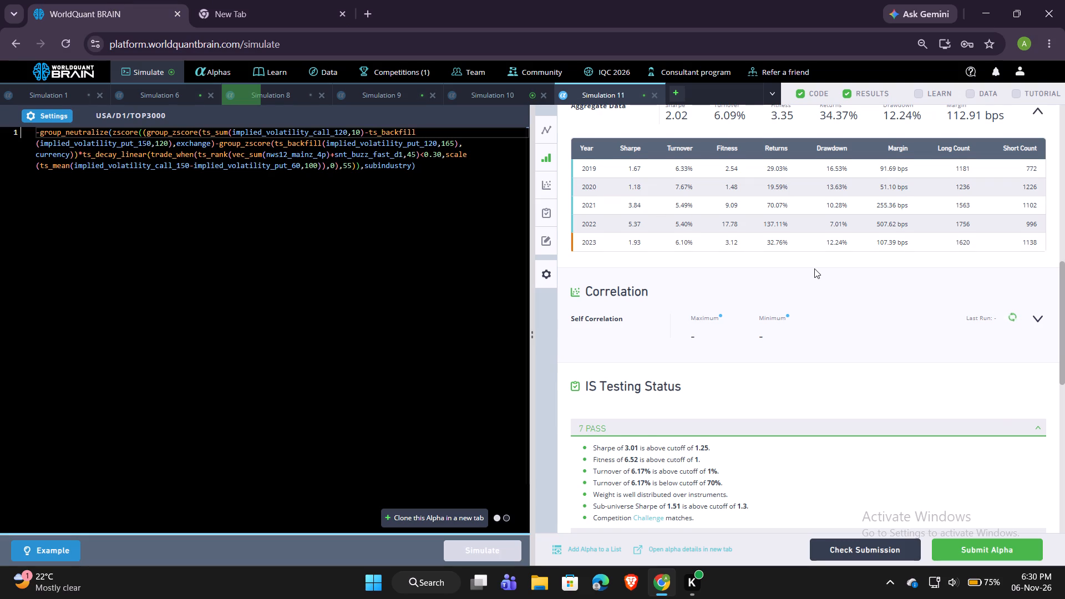
{"action": "scroll", "coordinate": [814, 268], "scroll_direction": "up", "scroll_amount": 3}
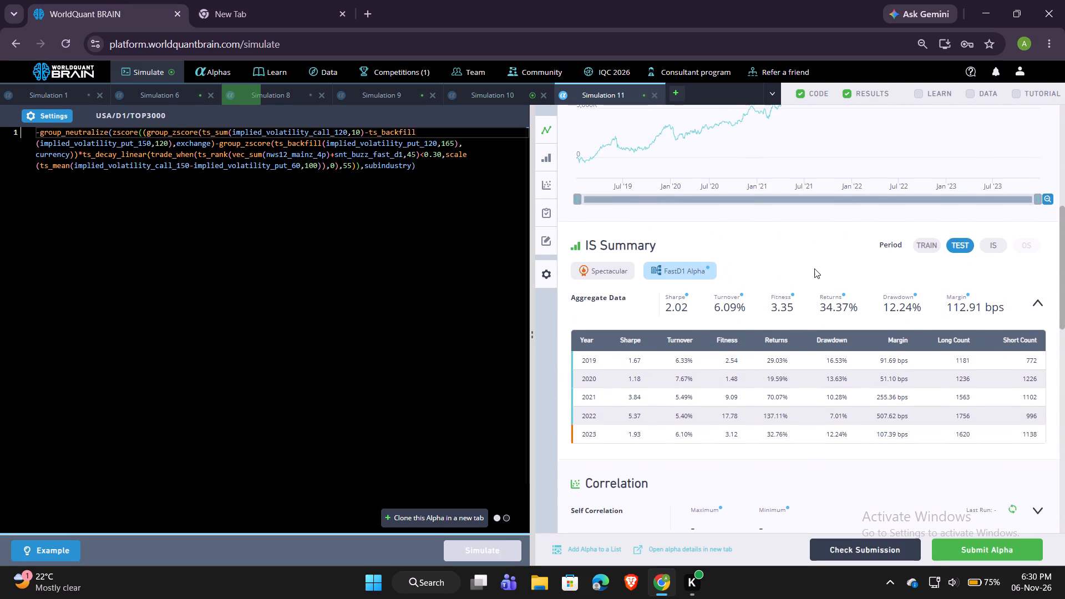
{"action": "scroll", "coordinate": [814, 268], "scroll_direction": "up", "scroll_amount": 3}
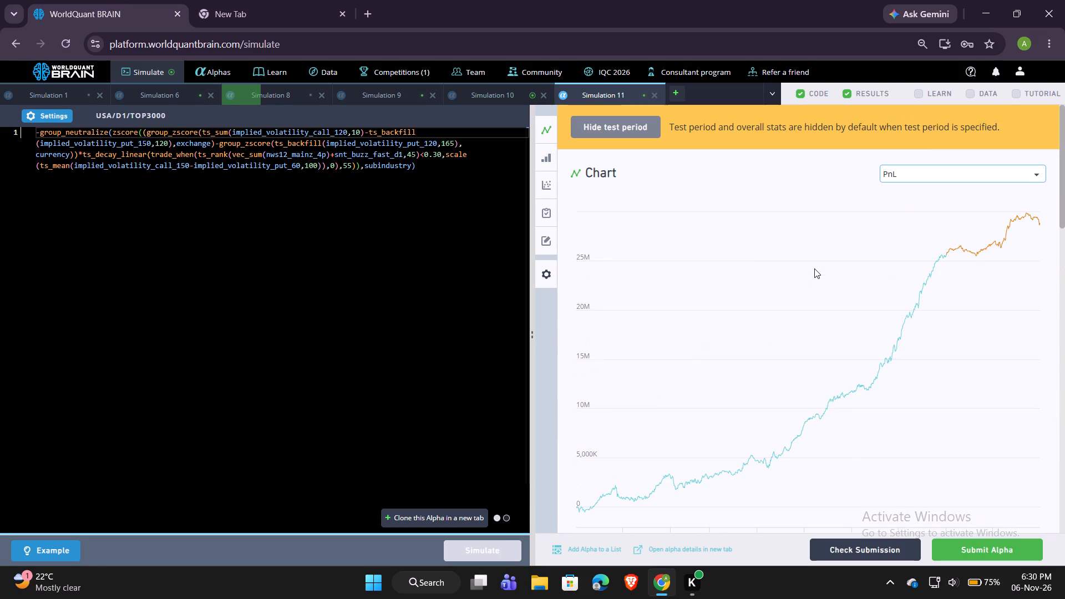
{"action": "scroll", "coordinate": [814, 268], "scroll_direction": "down", "scroll_amount": 4}
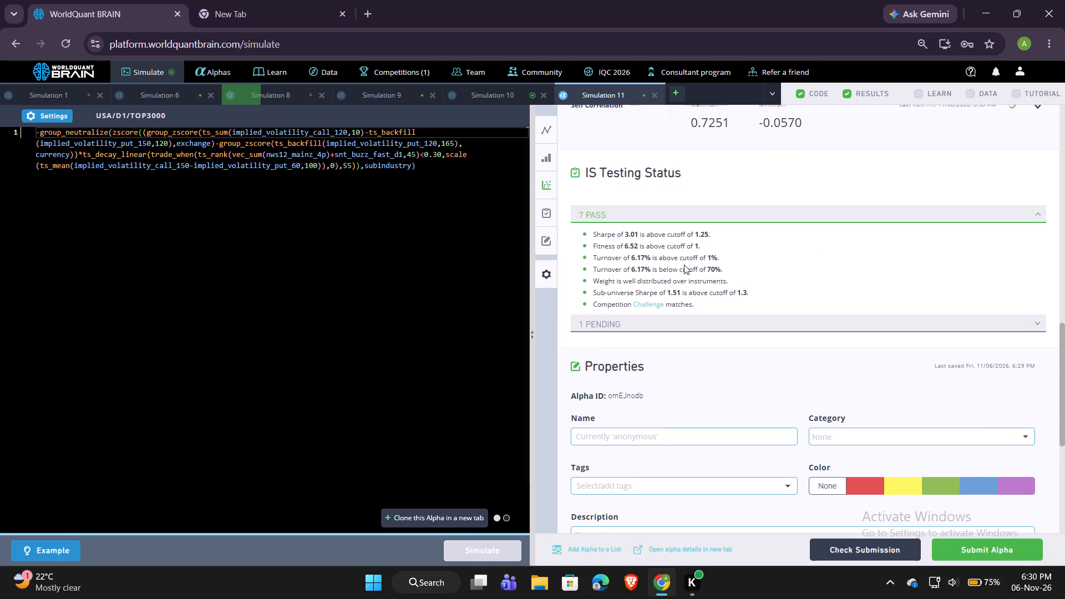
{"action": "left_click", "coordinate": [282, 11]}
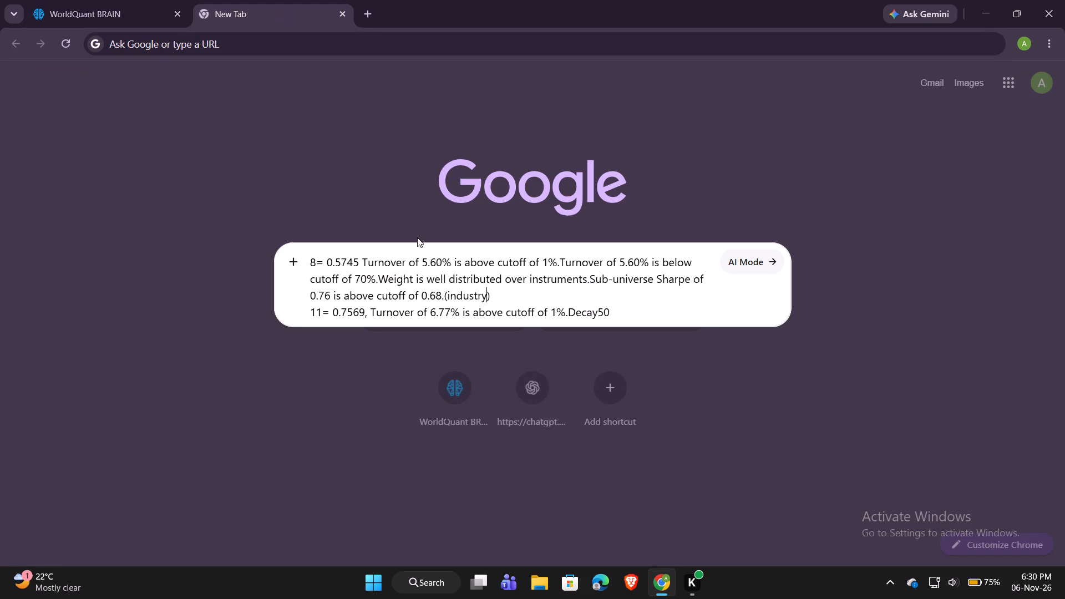
{"action": "left_click", "coordinate": [105, 0]}
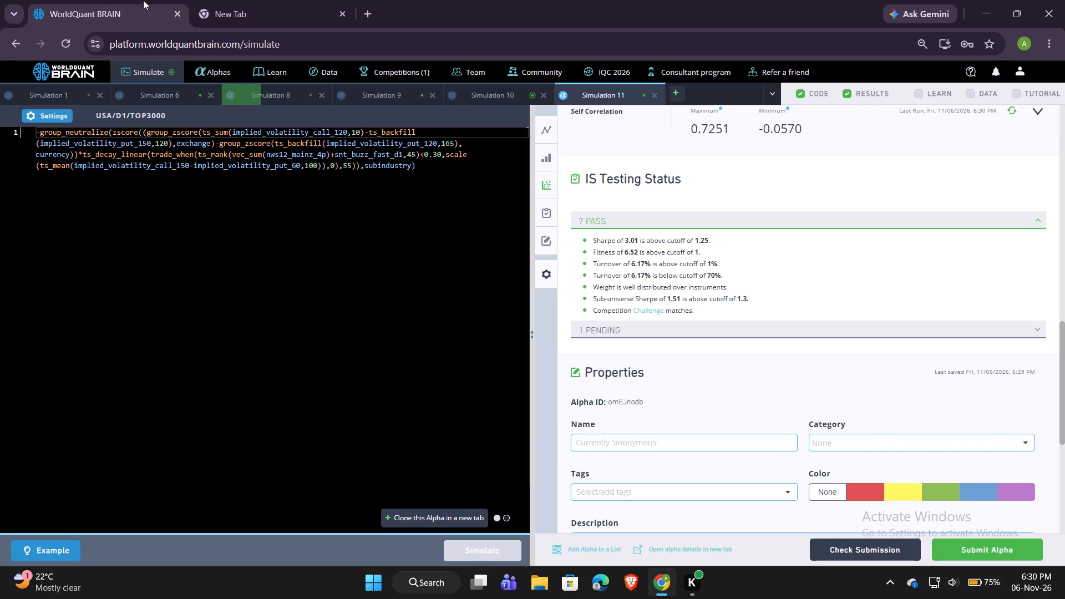
{"action": "left_click", "coordinate": [258, 10]}
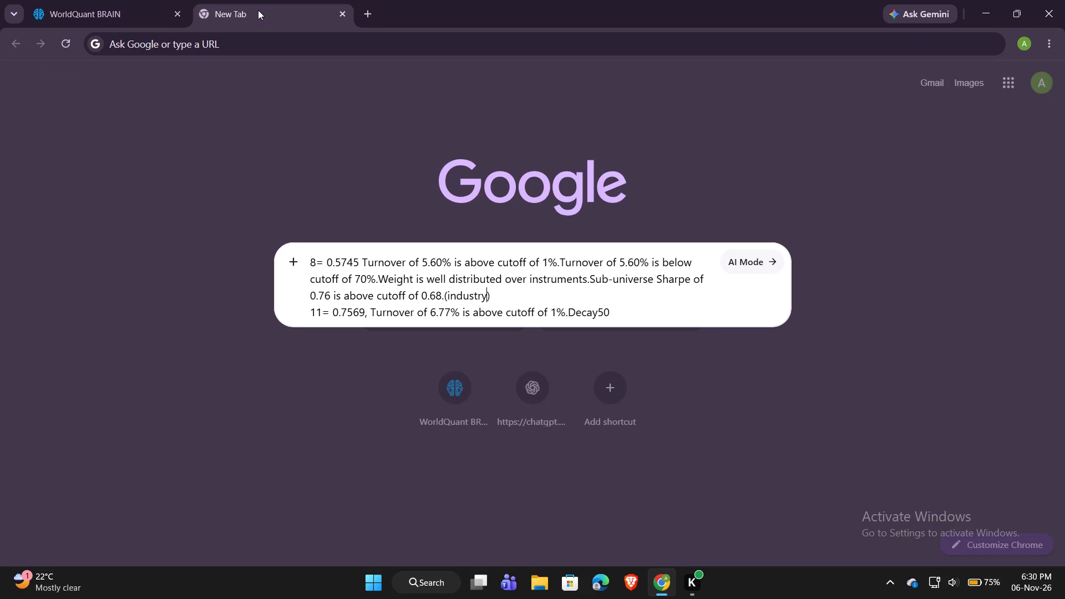
{"action": "left_click", "coordinate": [100, 5]}
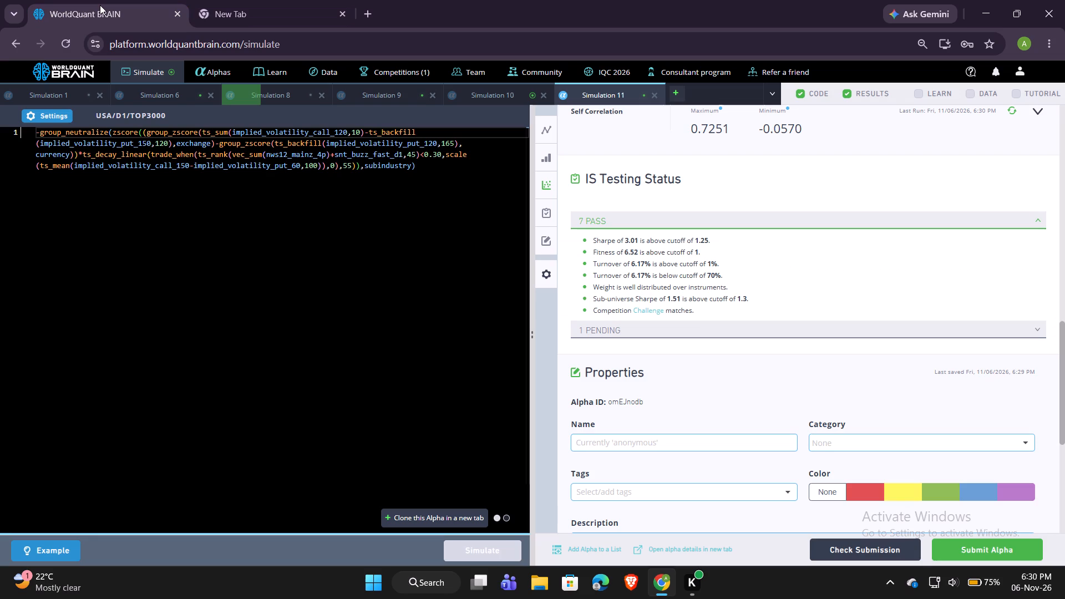
Set Simulation 11's decay to 150, apply the settings and run the simulation.
{"action": "left_click", "coordinate": [59, 115]}
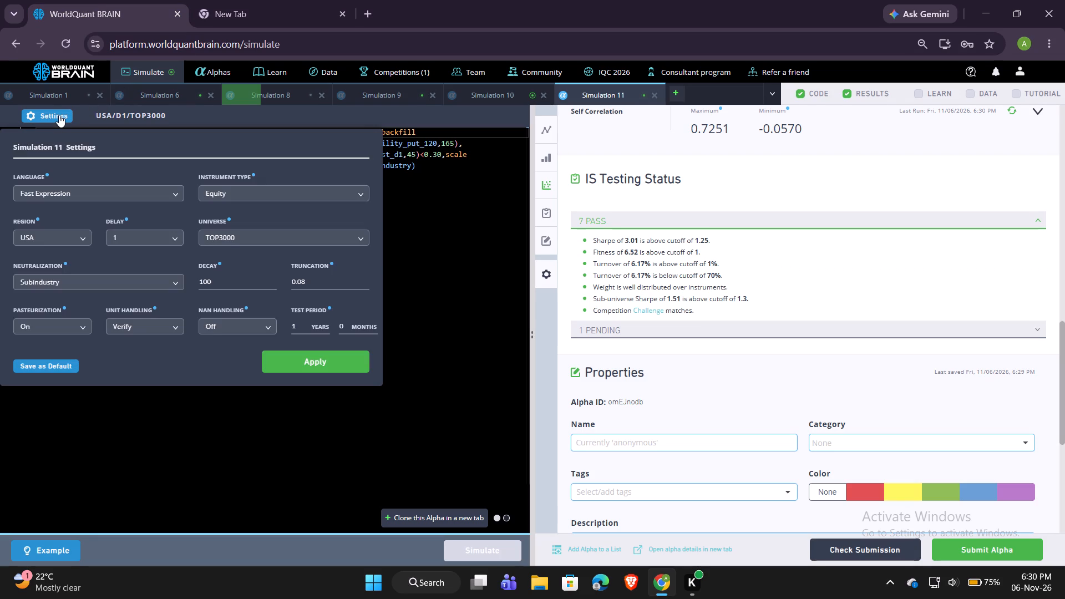
{"action": "left_click", "coordinate": [237, 281]}
{"action": "key", "text": "BackSpace"}
{"action": "key", "text": "BackSpace"}
{"action": "type", "text": "50"}
{"action": "left_click", "coordinate": [342, 359]}
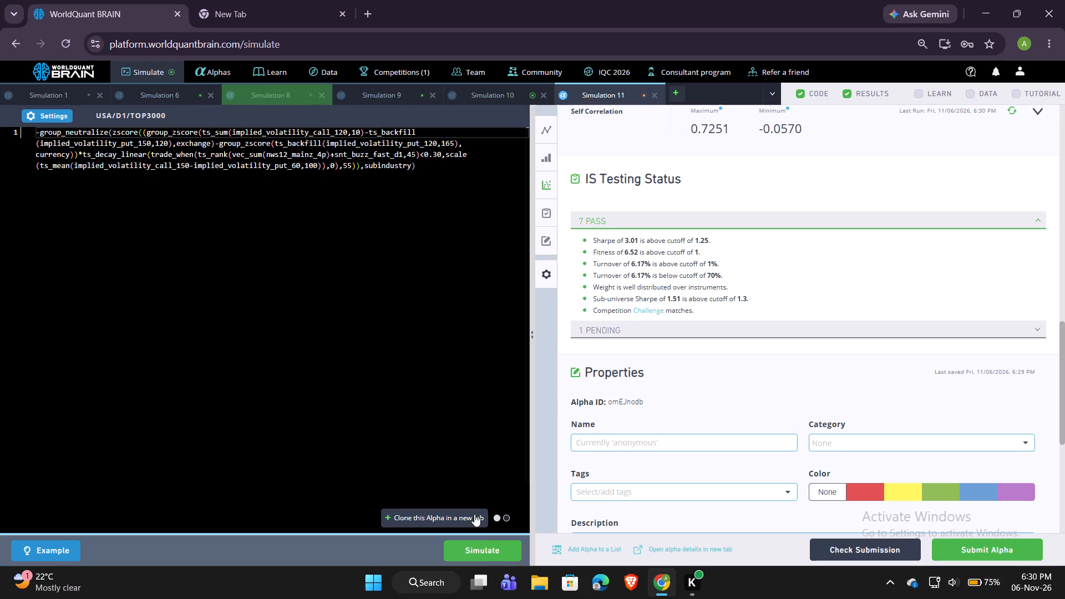
{"action": "left_click", "coordinate": [490, 550]}
In the New Tab notes, change the 11 entry's correlation value to 0.7251.
{"action": "left_click", "coordinate": [245, 0]}
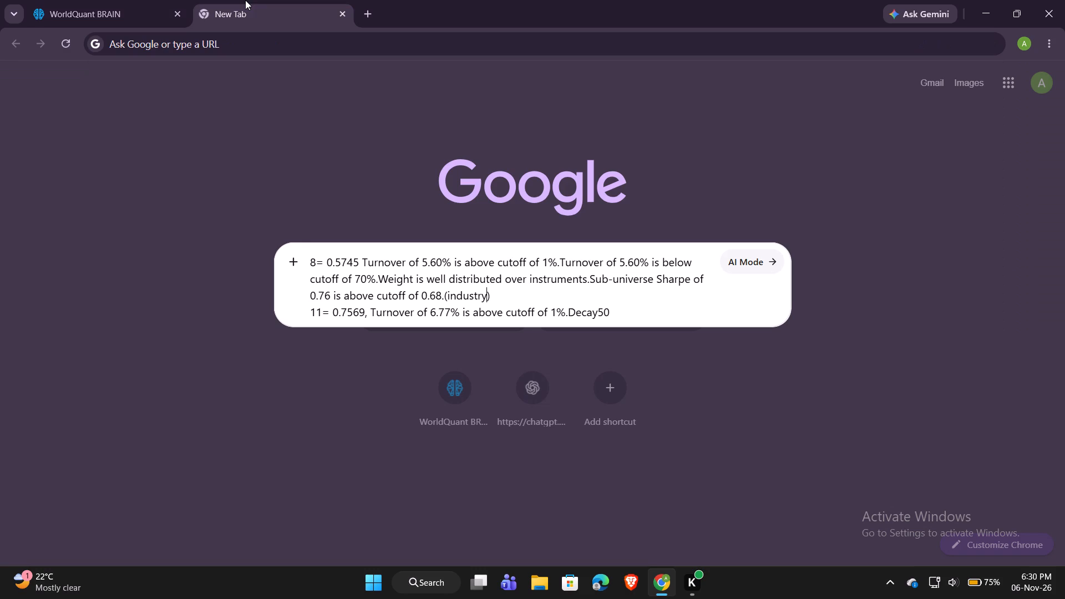
{"action": "left_click", "coordinate": [364, 314]}
{"action": "key", "text": "BackSpace"}
{"action": "key", "text": "BackSpace"}
{"action": "key", "text": "BackSpace"}
{"action": "key", "text": "2"}
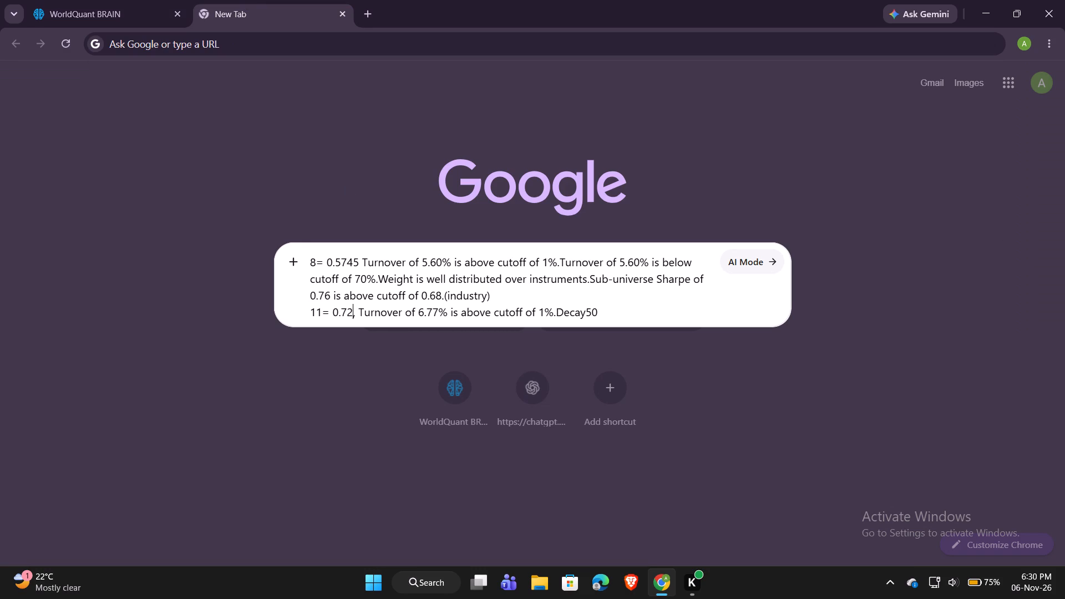
{"action": "type", "text": "51"}
Change the decay value at the end of the 11 entry to 100.
{"action": "key", "text": "Right"}
{"action": "key", "text": "Right"}
{"action": "key", "text": "Right"}
{"action": "key", "text": "Right"}
{"action": "key", "text": "Right"}
{"action": "key", "text": "Right"}
{"action": "key", "text": "Right"}
{"action": "key", "text": "Right"}
{"action": "key", "text": "Right"}
{"action": "key", "text": "Right"}
{"action": "key", "text": "Right"}
{"action": "key", "text": "Right"}
{"action": "key", "text": "Right"}
{"action": "key", "text": "Right"}
{"action": "key", "text": "Right"}
{"action": "key", "text": "Right"}
{"action": "key", "text": "Right"}
{"action": "key", "text": "Right"}
{"action": "key", "text": "Right"}
{"action": "key", "text": "Right"}
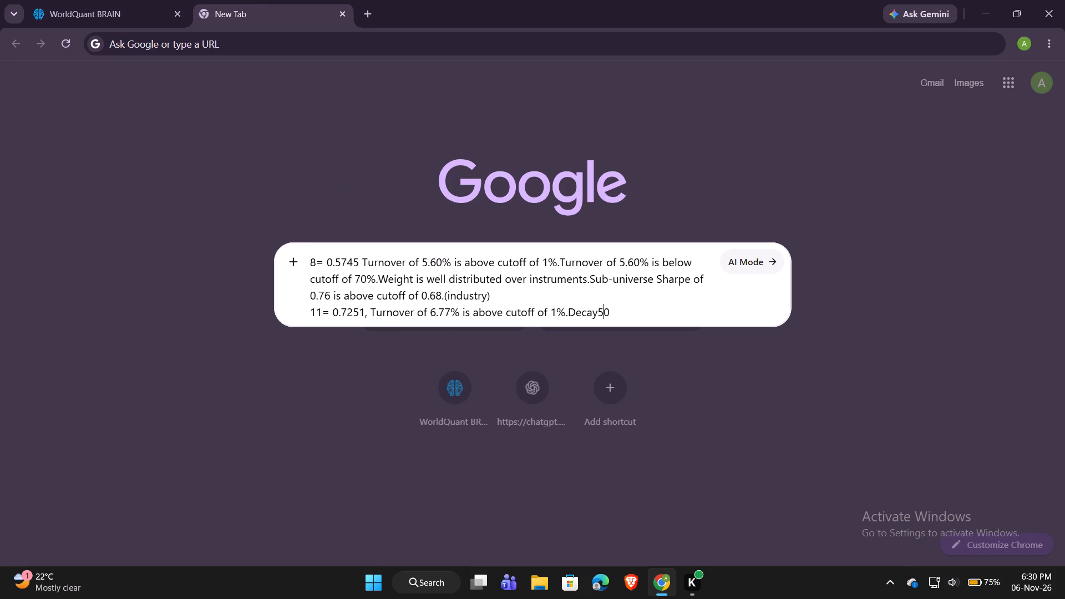
{"action": "key", "text": "BackSpace"}
{"action": "key", "text": "BackSpace"}
{"action": "type", "text": "100"}
Examine Simulation 8's test-period PnL chart, IS summary and passed and failed tests, and start its self-correlation check.
{"action": "left_click", "coordinate": [120, 2]}
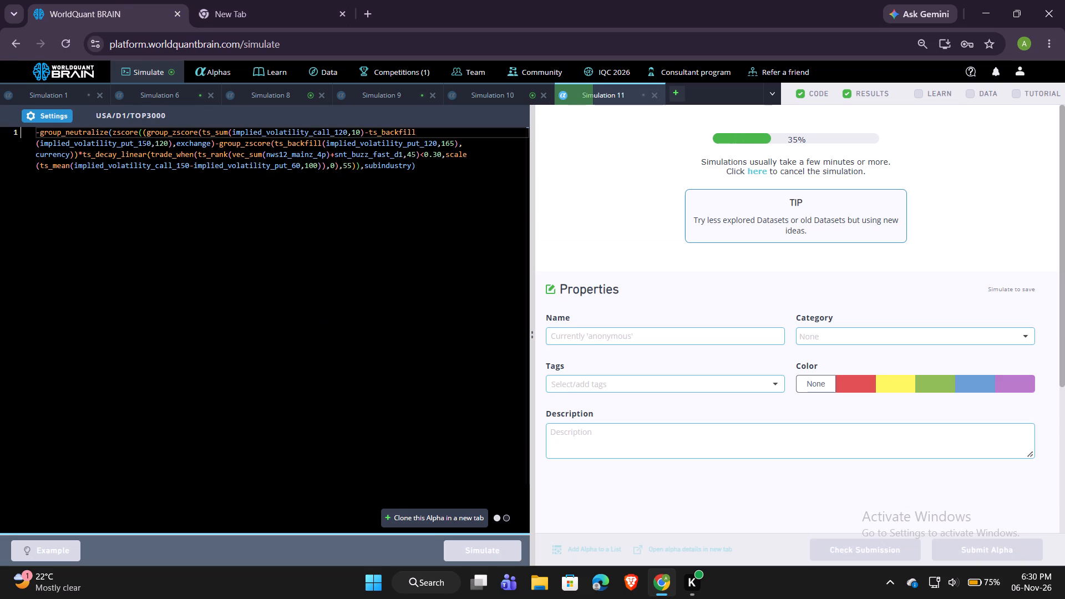
{"action": "left_click", "coordinate": [278, 94]}
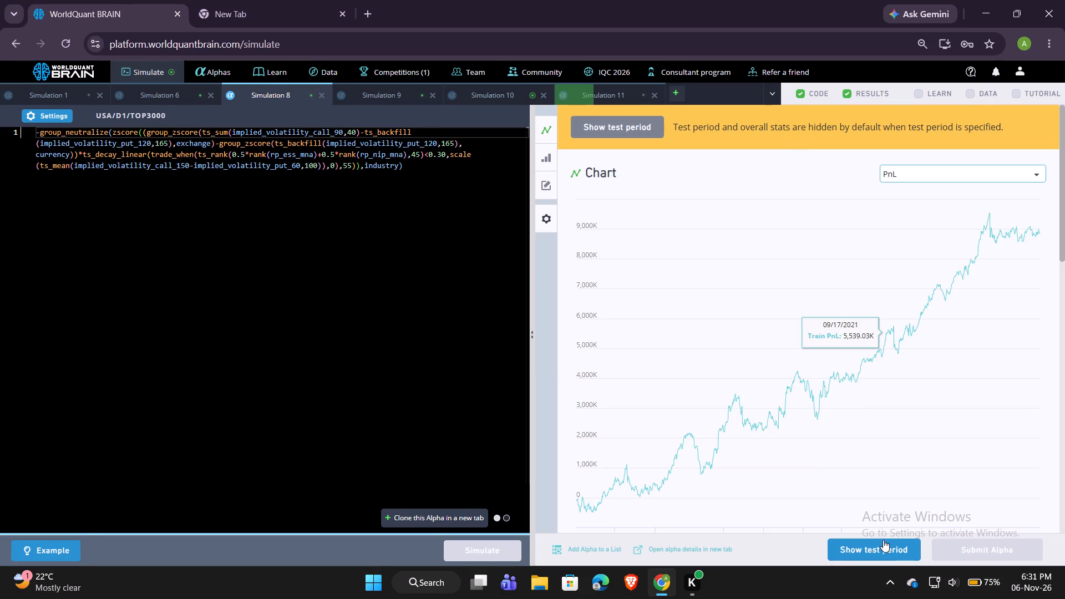
{"action": "left_click", "coordinate": [882, 540]}
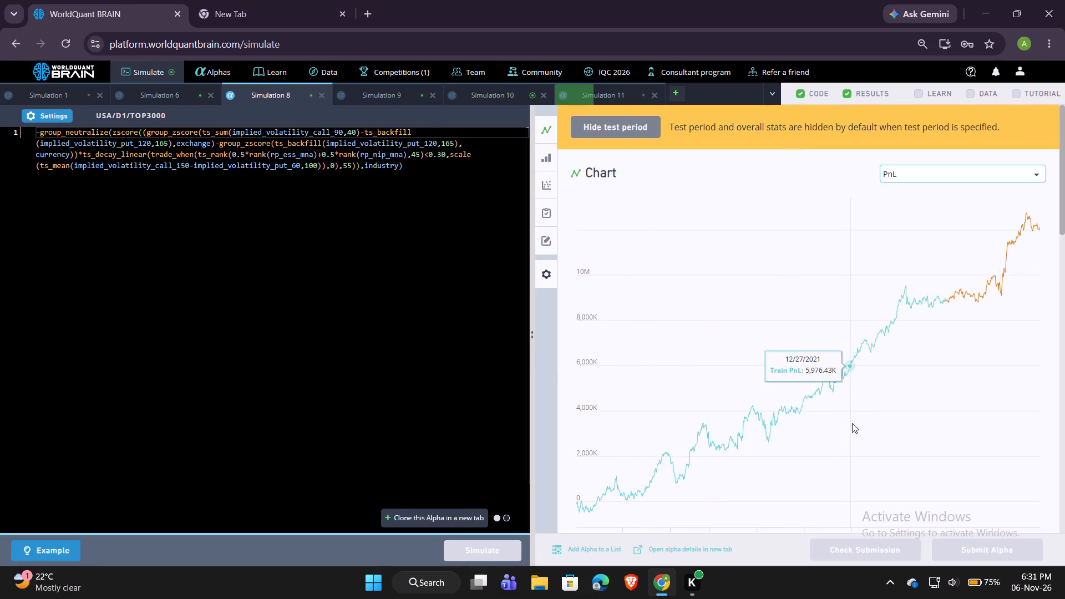
{"action": "scroll", "coordinate": [932, 284], "scroll_direction": "down", "scroll_amount": 1}
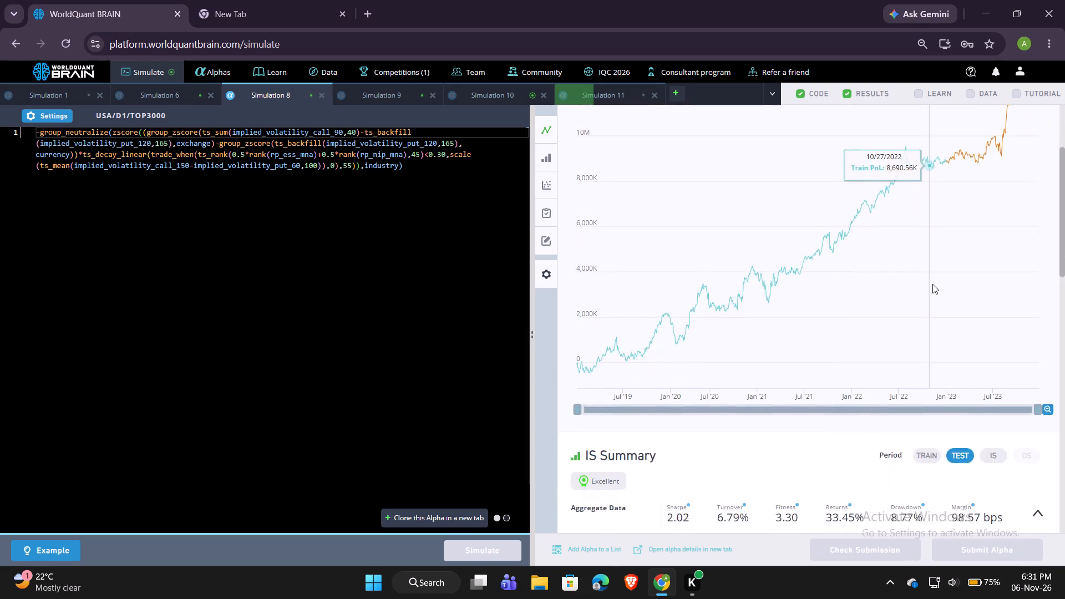
{"action": "scroll", "coordinate": [932, 284], "scroll_direction": "down", "scroll_amount": 4}
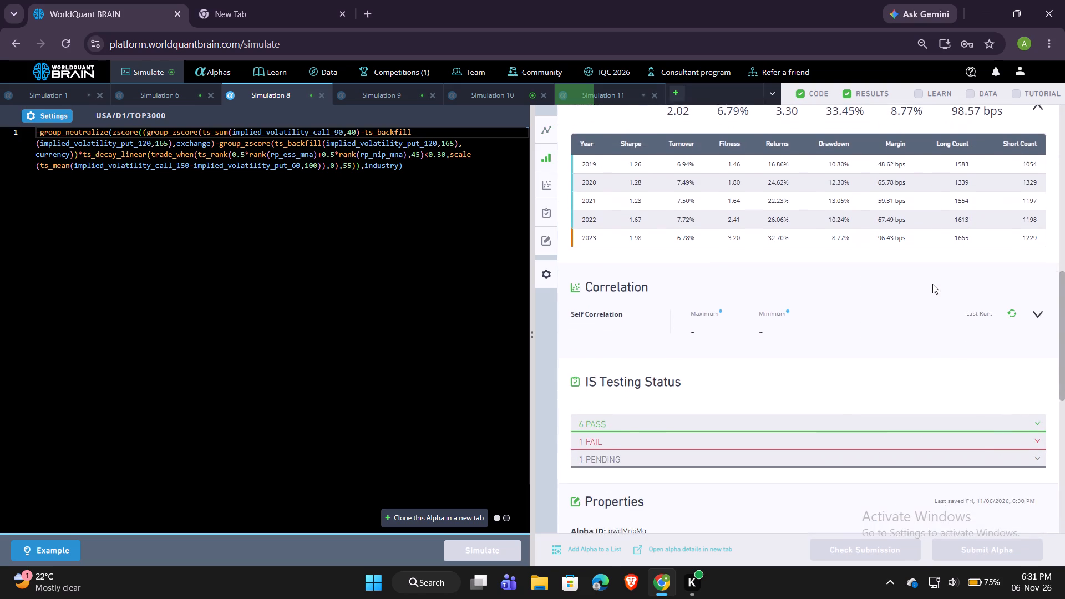
{"action": "left_click", "coordinate": [937, 398]}
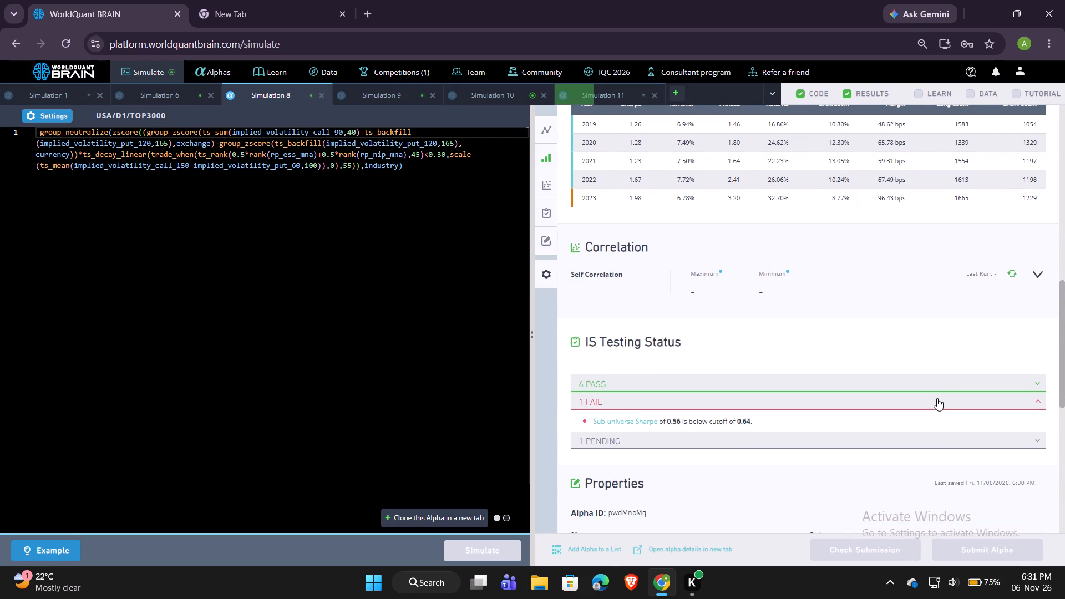
{"action": "left_click", "coordinate": [926, 378]}
{"action": "scroll", "coordinate": [926, 378], "scroll_direction": "down", "scroll_amount": 1}
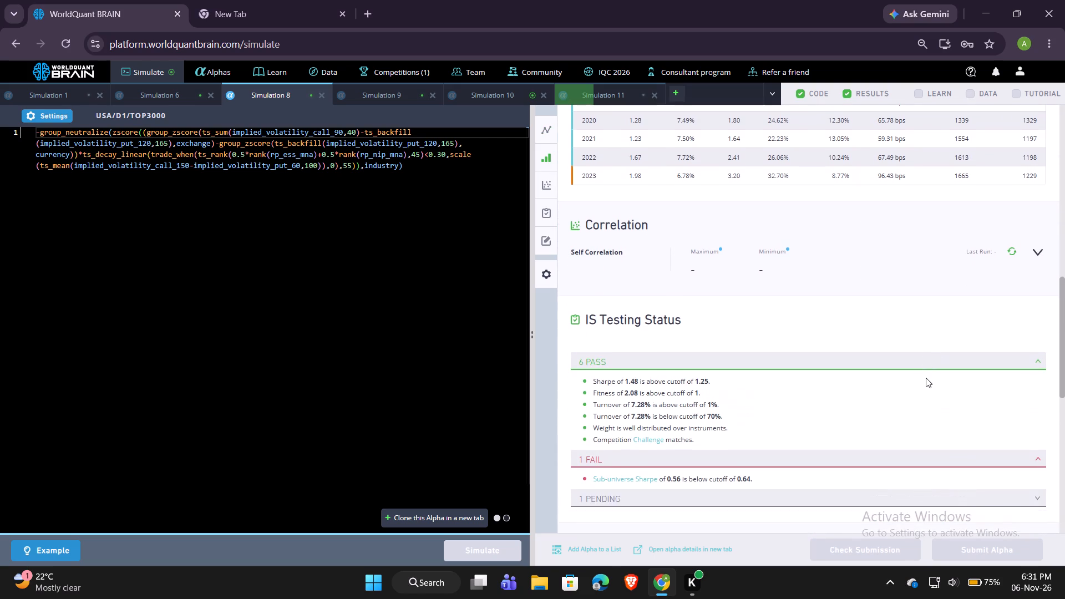
{"action": "left_click", "coordinate": [1011, 250]}
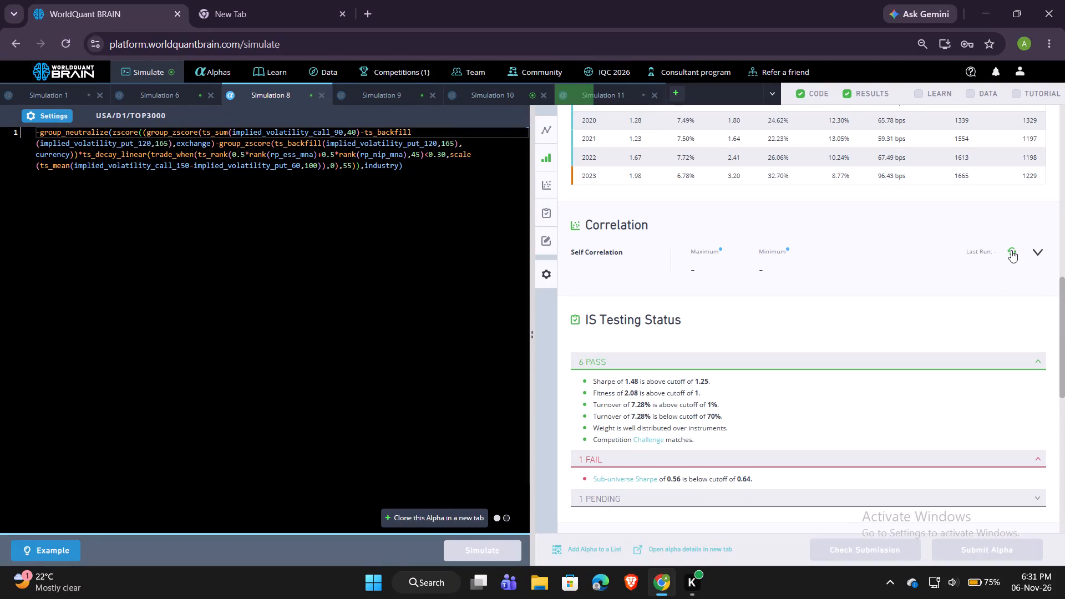
Compare Simulation 8's self-correlation, testing status and settings with the 8 entry in the New Tab notes.
{"action": "left_click", "coordinate": [227, 0]}
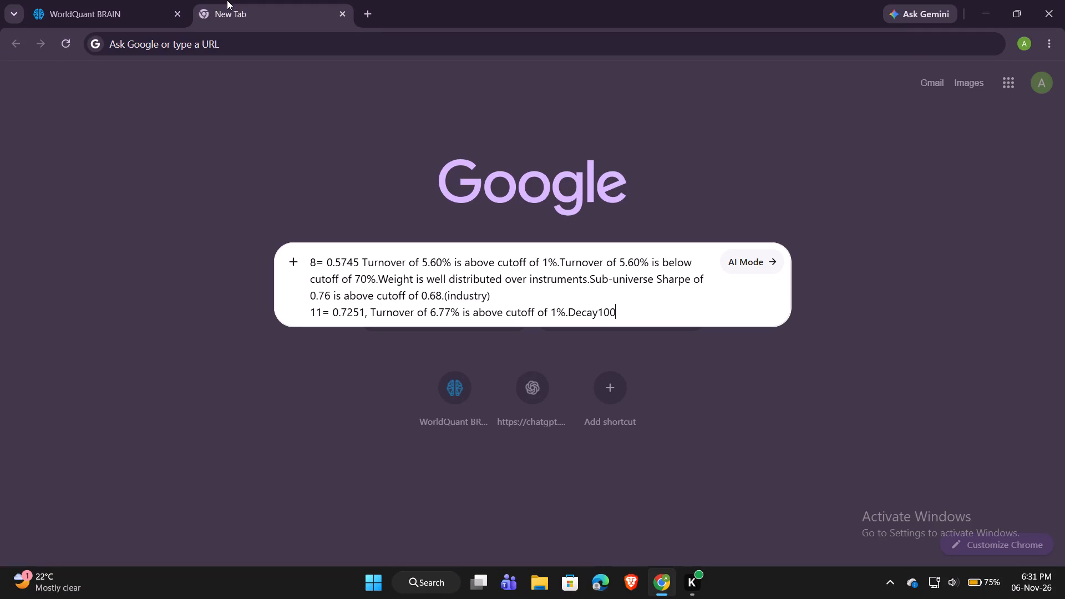
{"action": "left_click", "coordinate": [99, 0]}
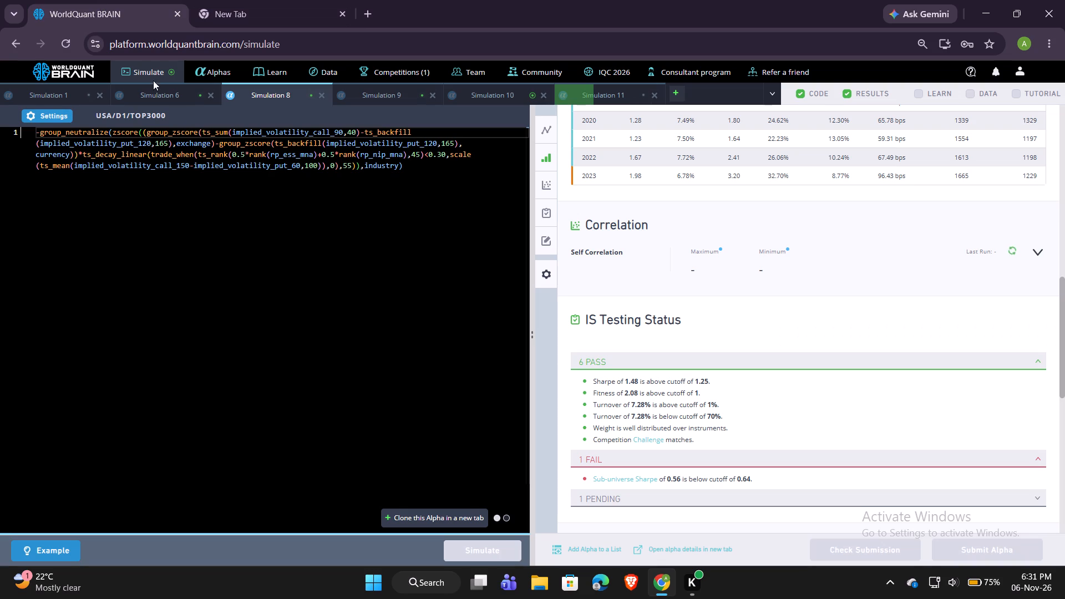
{"action": "scroll", "coordinate": [755, 334], "scroll_direction": "down", "scroll_amount": 1}
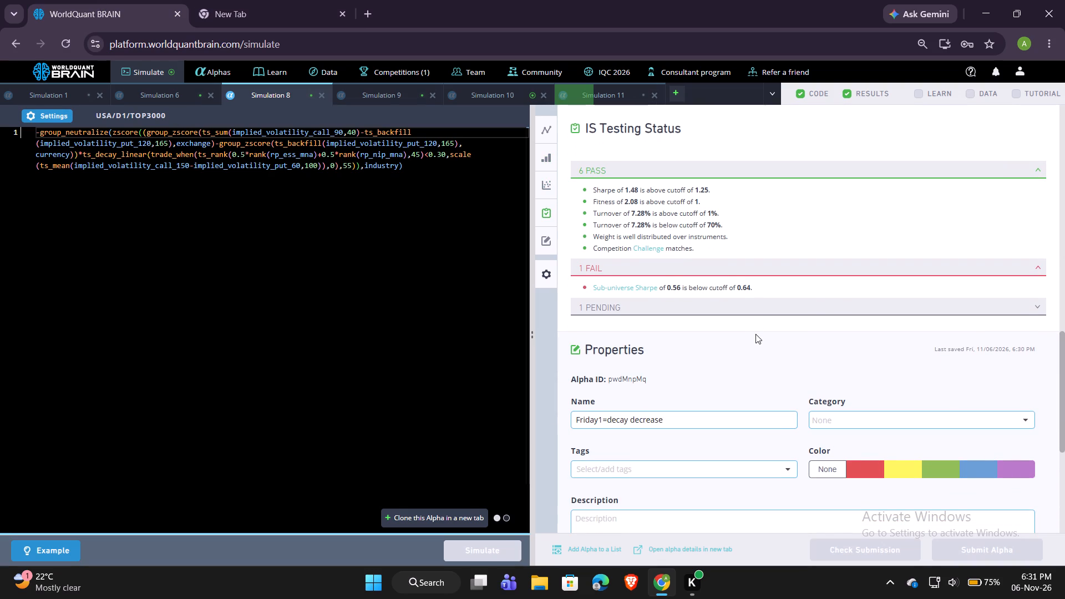
{"action": "scroll", "coordinate": [755, 334], "scroll_direction": "up", "scroll_amount": 1}
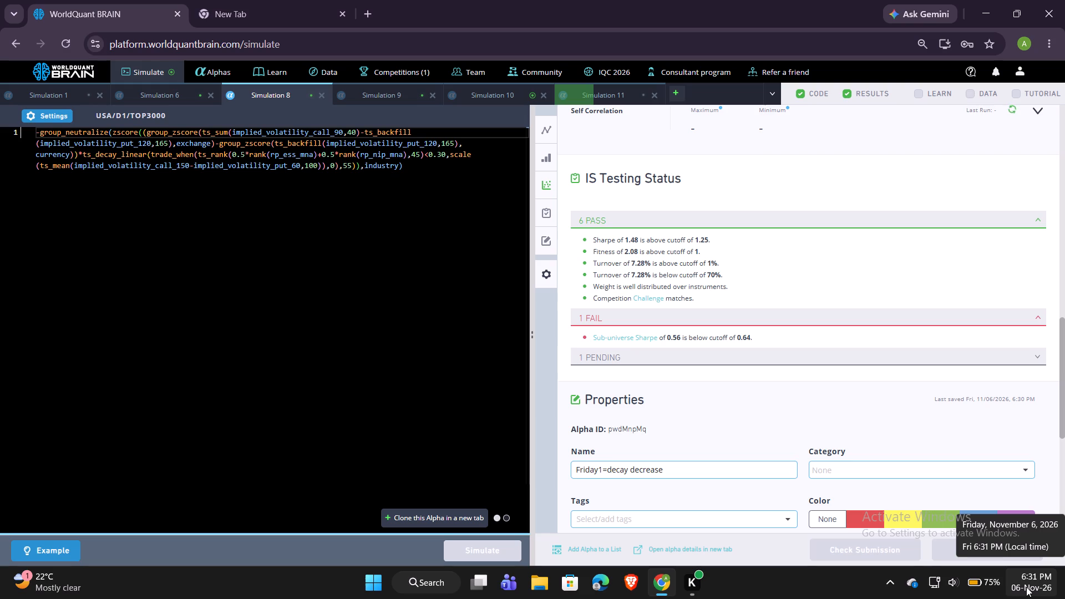
{"action": "scroll", "coordinate": [882, 255], "scroll_direction": "up", "scroll_amount": 1}
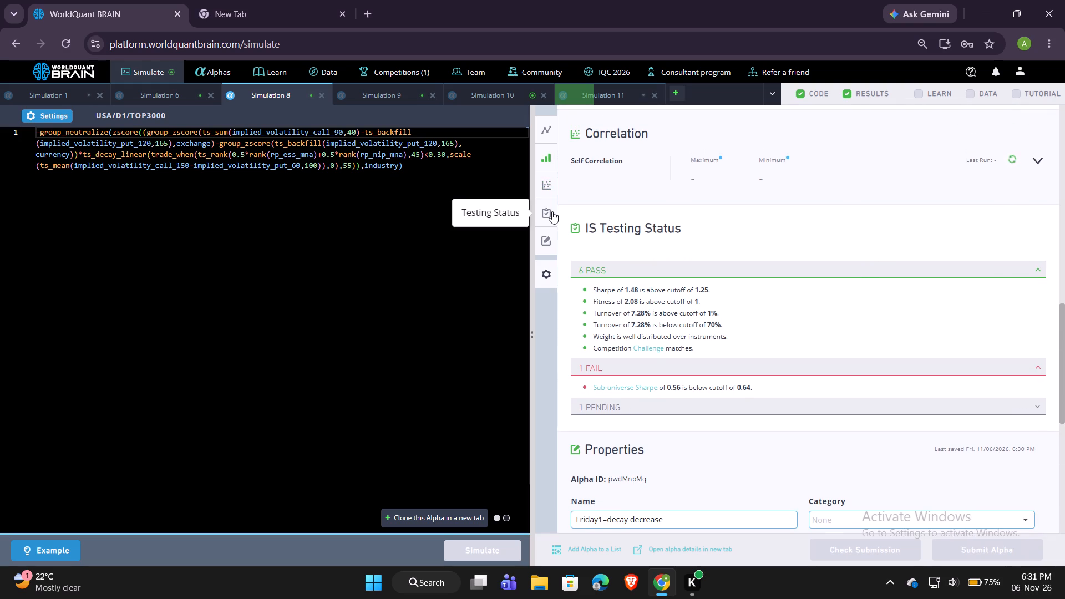
{"action": "left_click", "coordinate": [59, 117]}
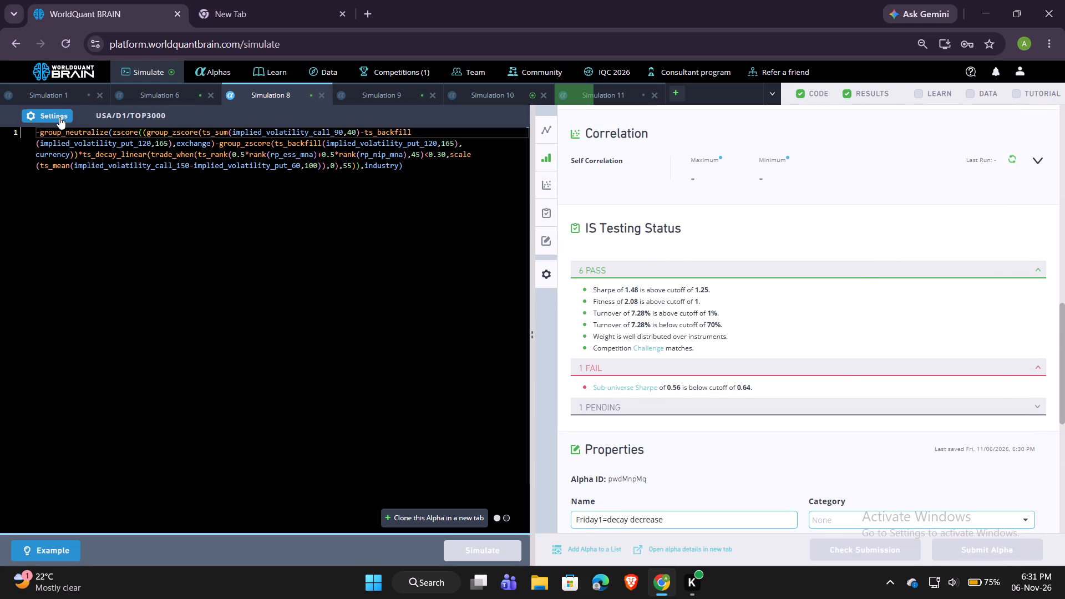
{"action": "left_click", "coordinate": [59, 117]}
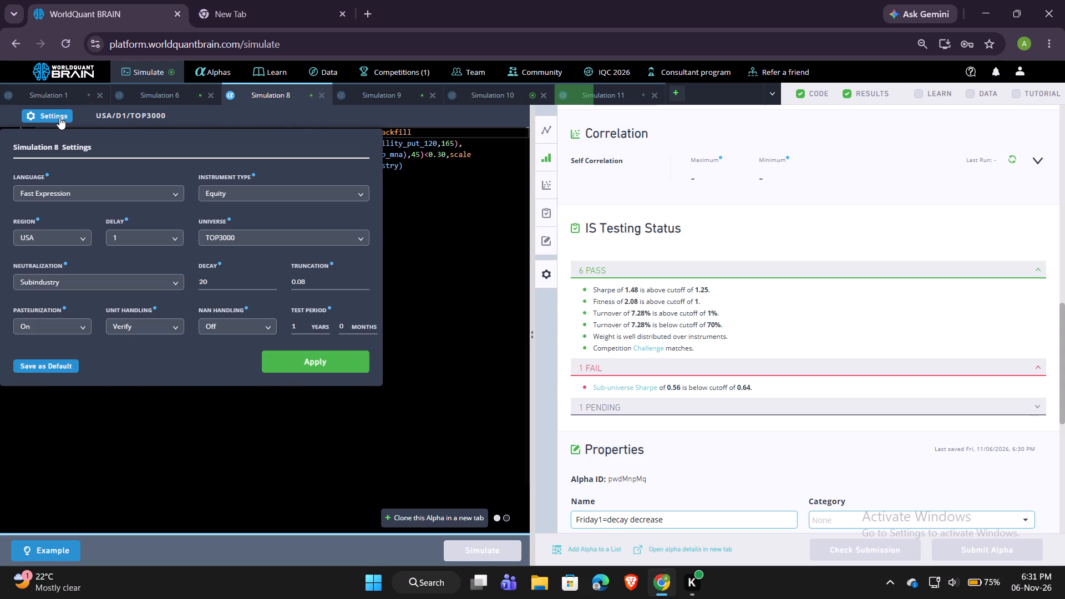
{"action": "left_click", "coordinate": [270, 15]}
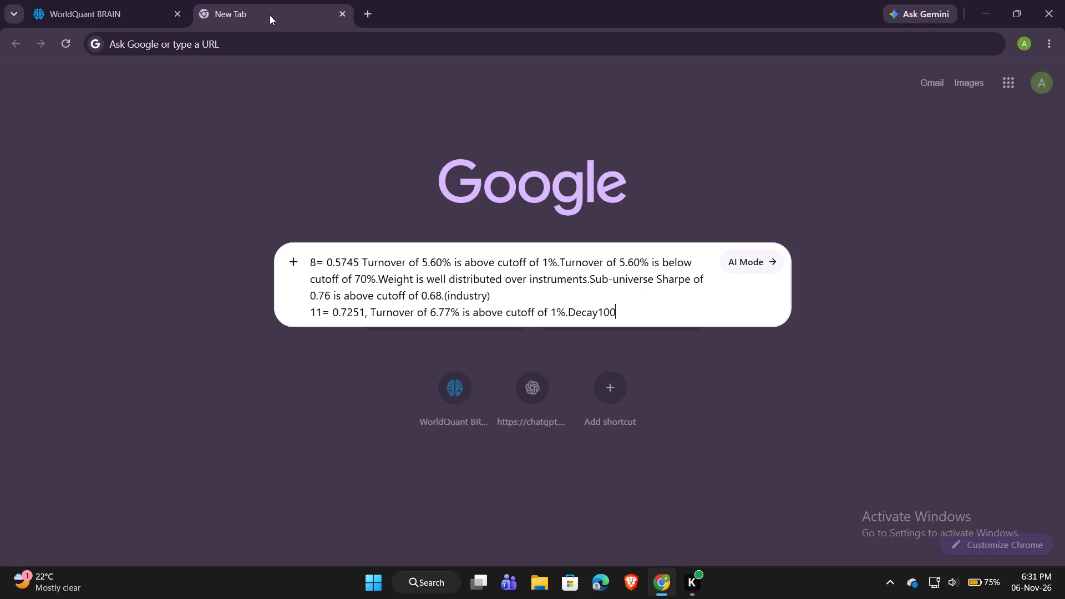
{"action": "left_click", "coordinate": [270, 15]}
{"action": "left_click", "coordinate": [106, 0]}
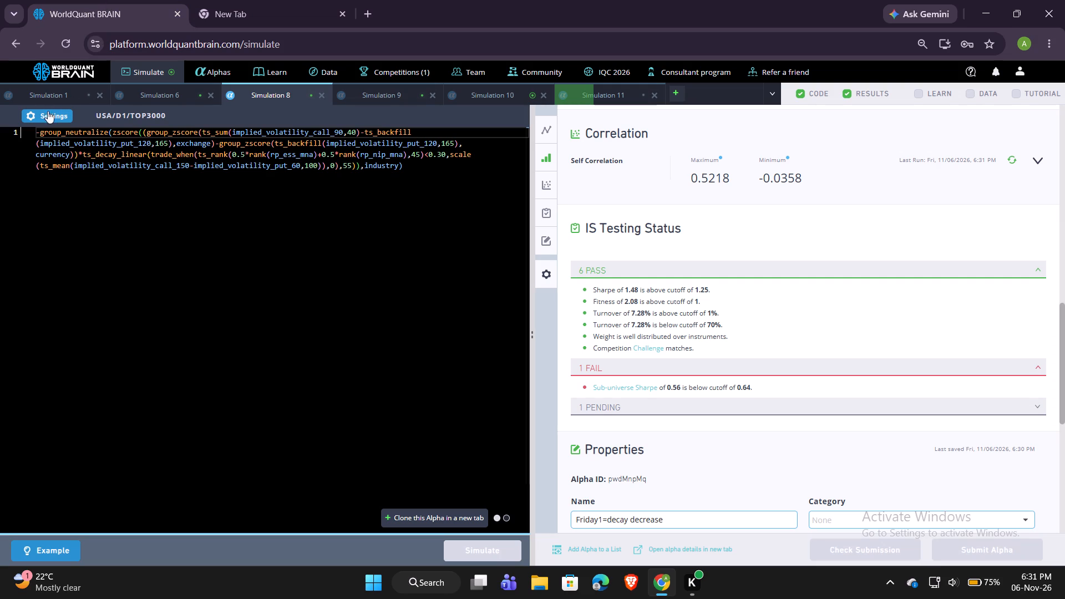
{"action": "left_click", "coordinate": [50, 115]}
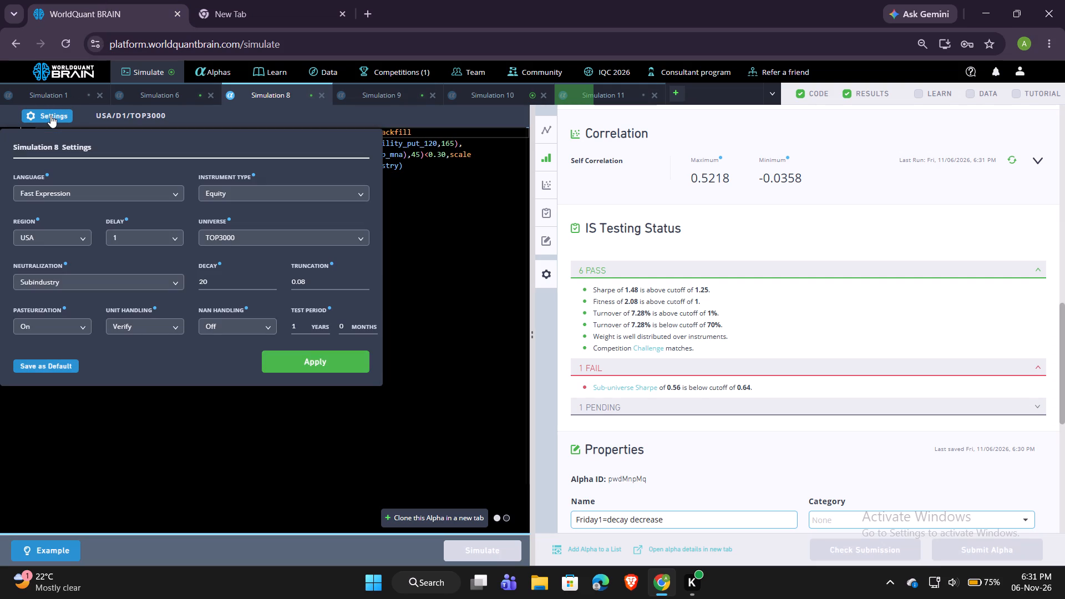
{"action": "scroll", "coordinate": [729, 322], "scroll_direction": "up", "scroll_amount": 3}
{"action": "scroll", "coordinate": [691, 328], "scroll_direction": "down", "scroll_amount": 1}
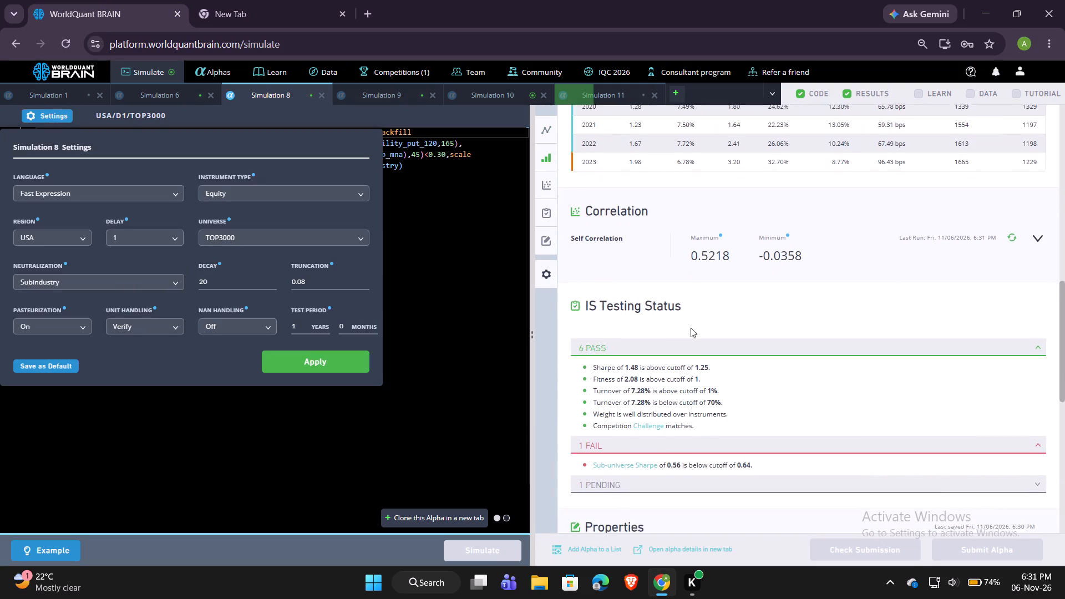
{"action": "scroll", "coordinate": [691, 328], "scroll_direction": "down", "scroll_amount": 2}
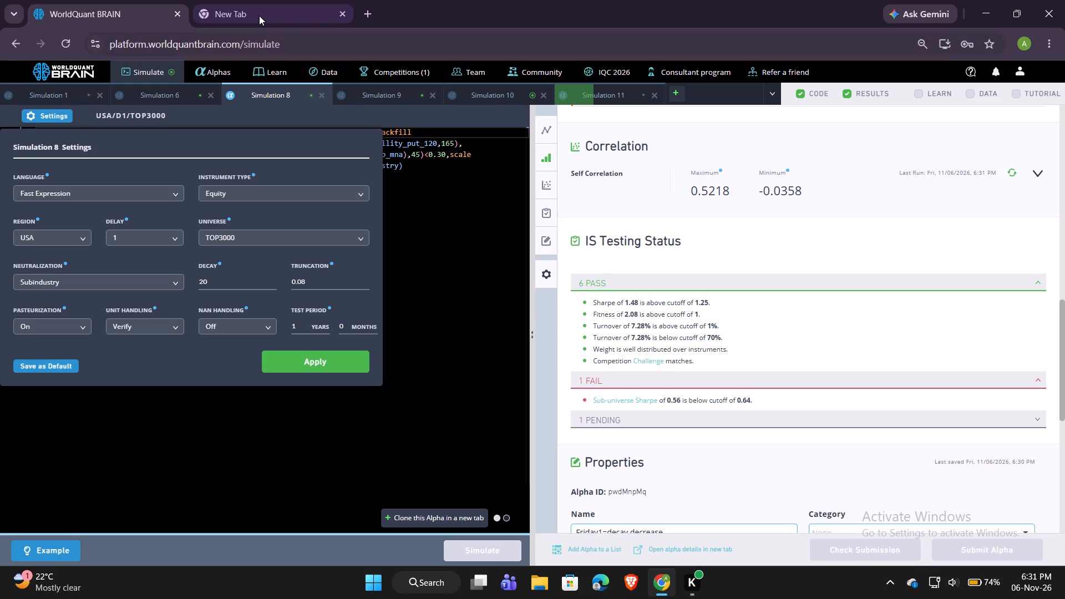
{"action": "left_click", "coordinate": [259, 16]}
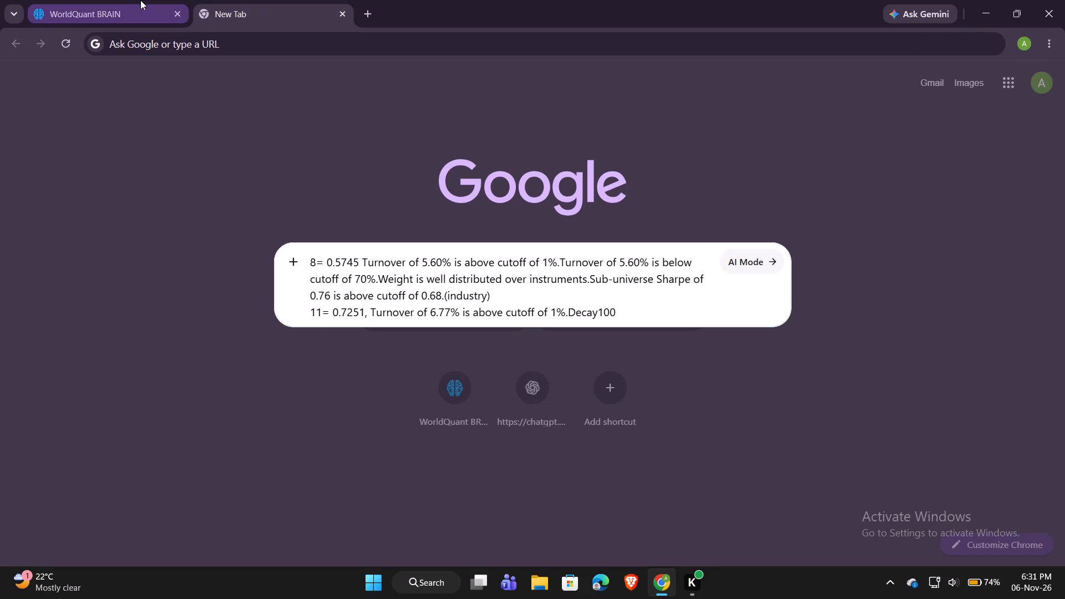
{"action": "left_click", "coordinate": [130, 6]}
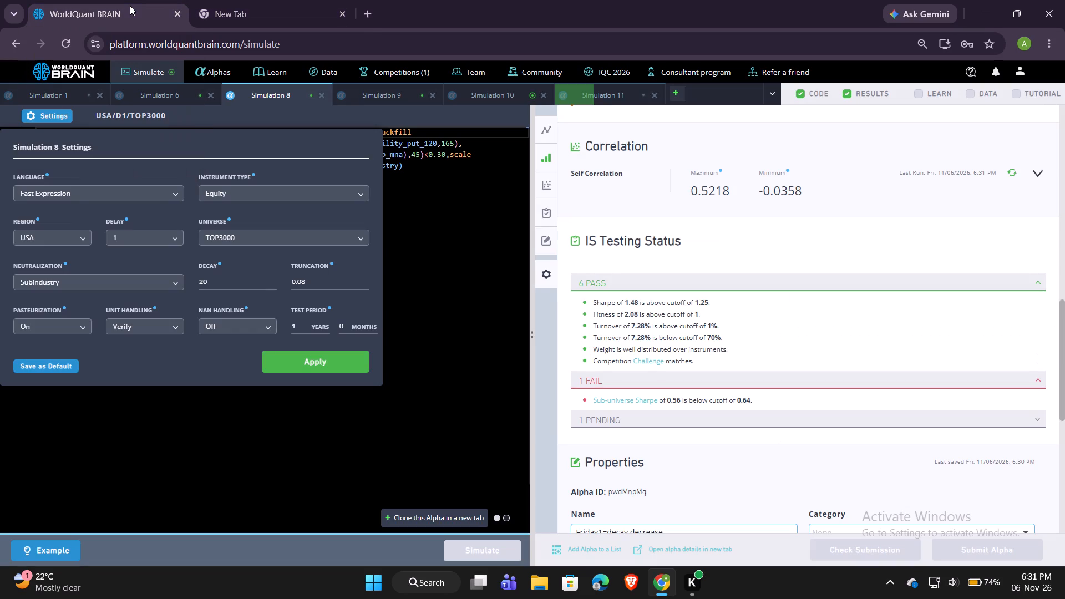
{"action": "left_click", "coordinate": [220, 16]}
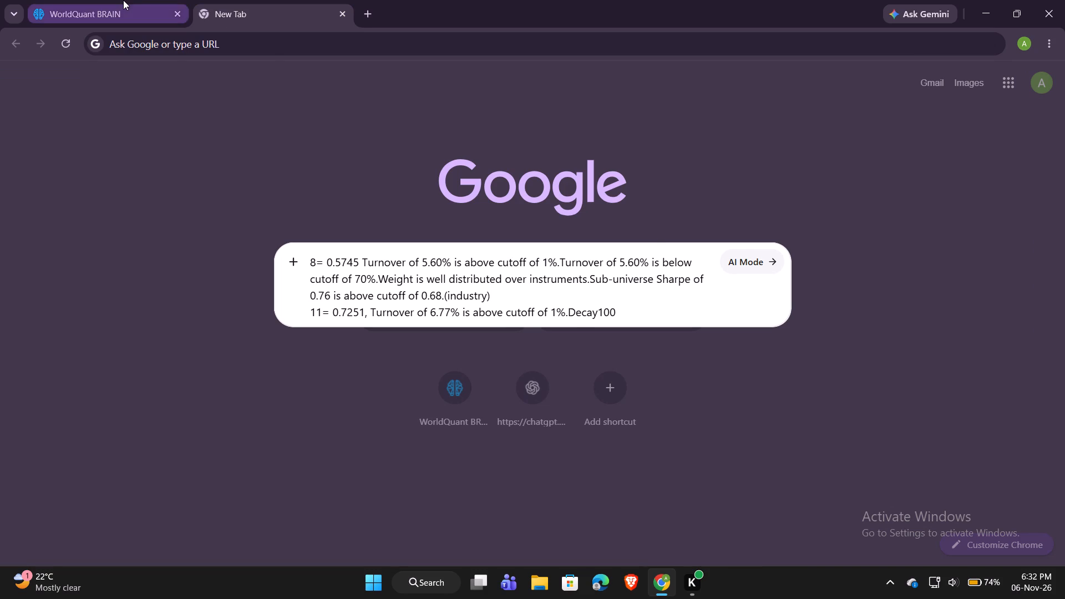
Set Simulation 8's neutralization to Sector, apply the settings and run the simulation.
{"action": "left_click", "coordinate": [123, 0]}
{"action": "left_click", "coordinate": [110, 288]}
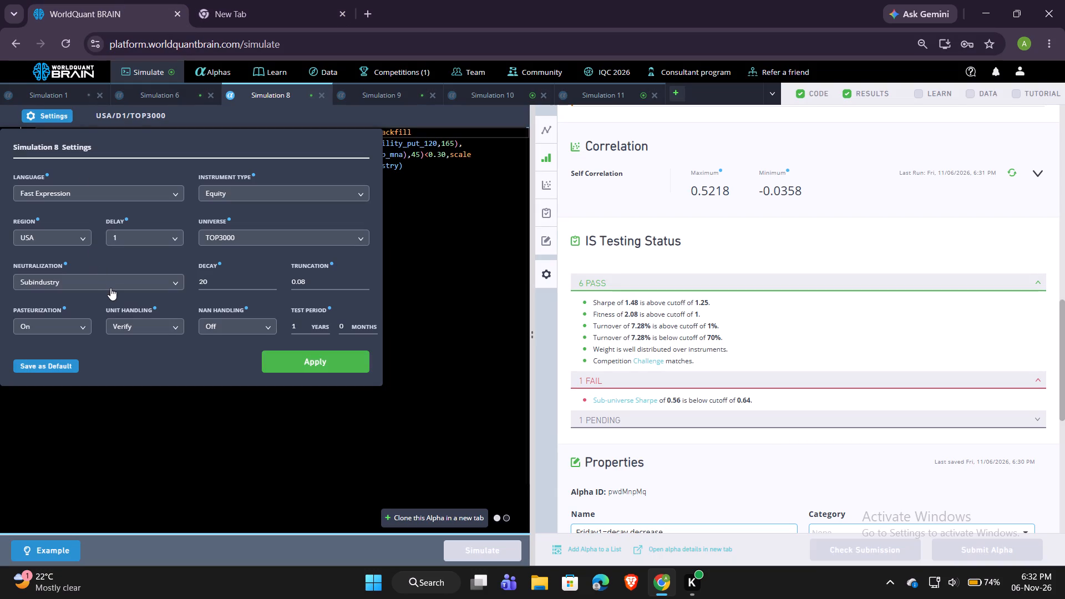
{"action": "left_click", "coordinate": [93, 328]}
{"action": "left_click", "coordinate": [305, 366]}
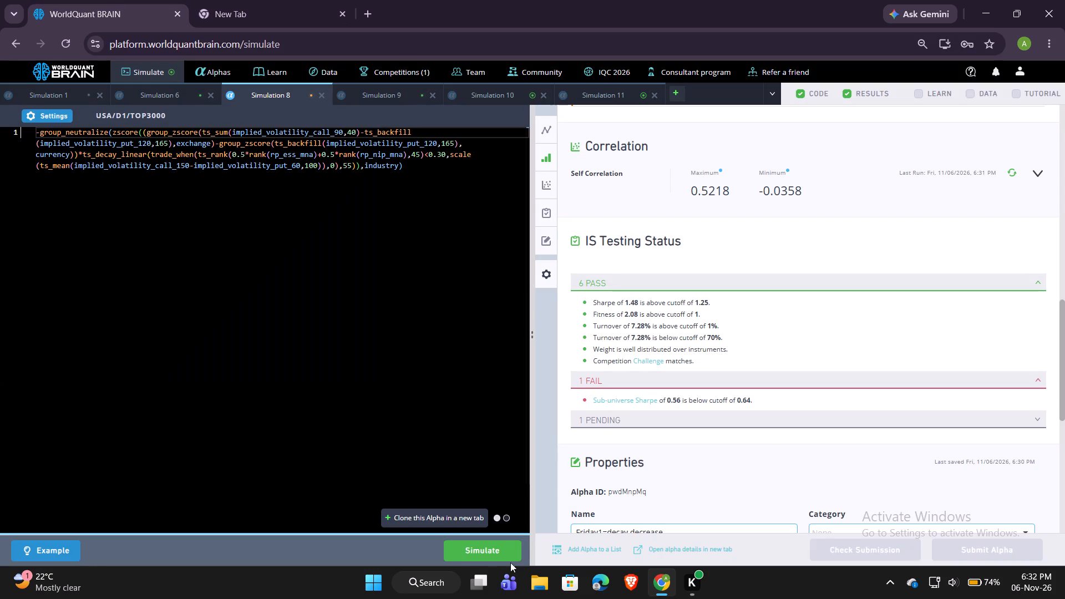
{"action": "left_click", "coordinate": [497, 555]}
Examine Simulation 11's test-period results and passed tests, run its self-correlation check, and compare them with the 11 entry in the New Tab notes.
{"action": "left_click", "coordinate": [240, 0]}
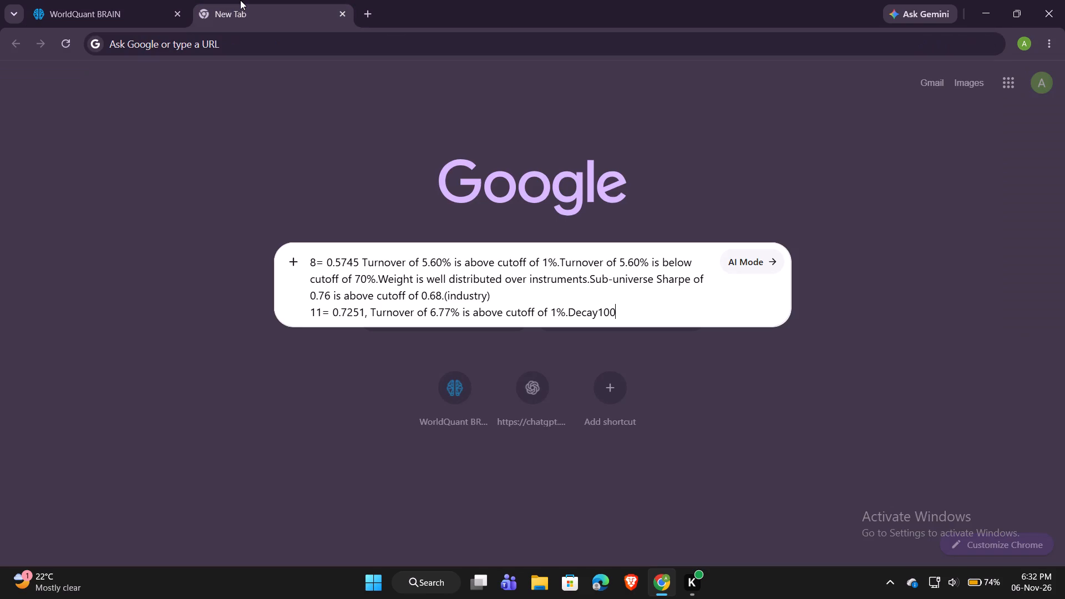
{"action": "left_click", "coordinate": [116, 0]}
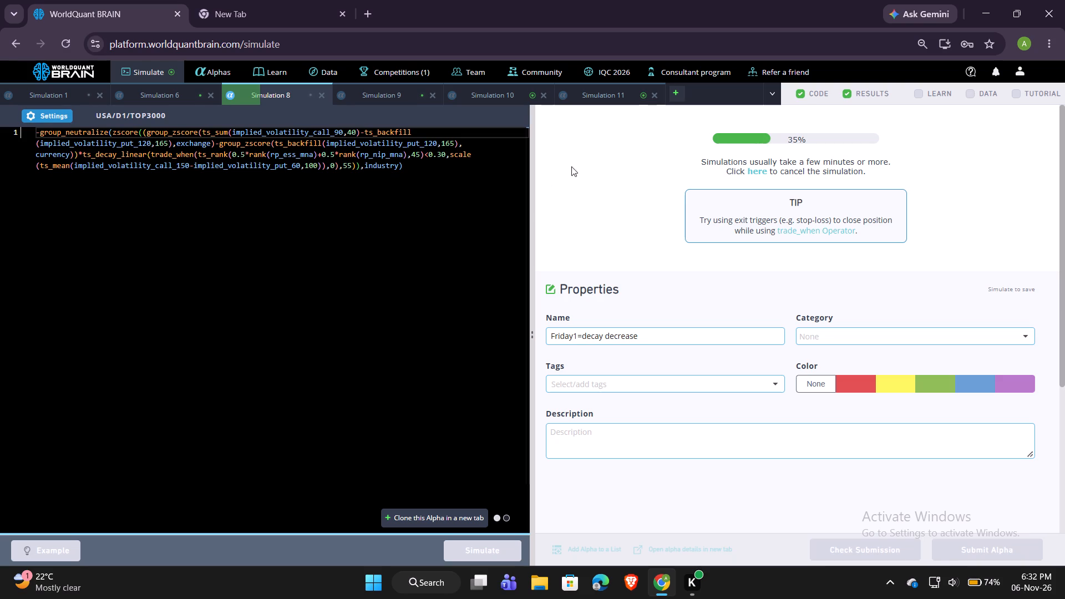
{"action": "left_click", "coordinate": [610, 95]}
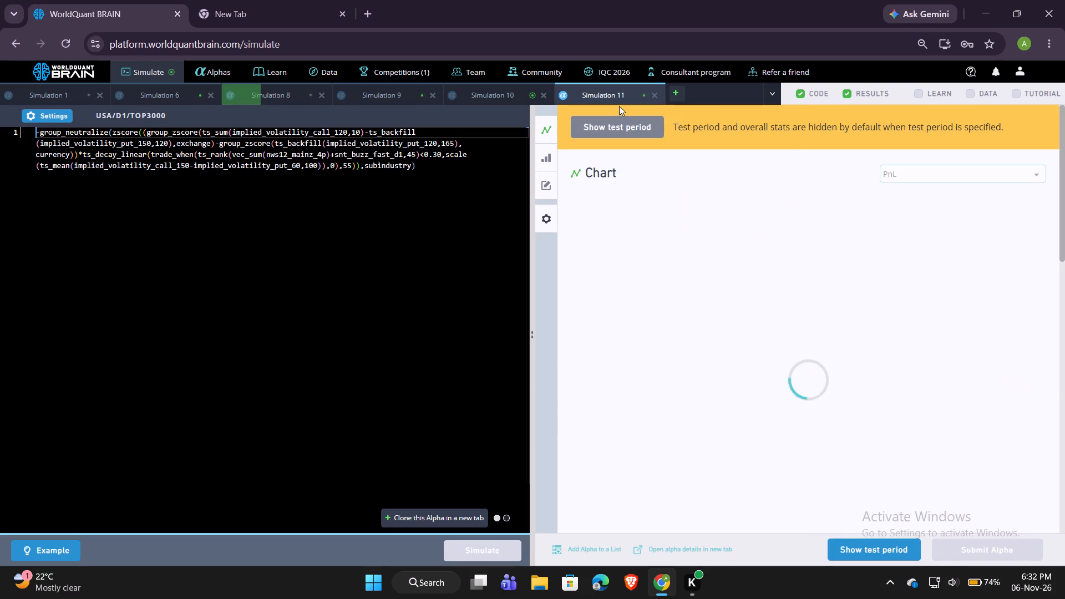
{"action": "left_click", "coordinate": [849, 546]}
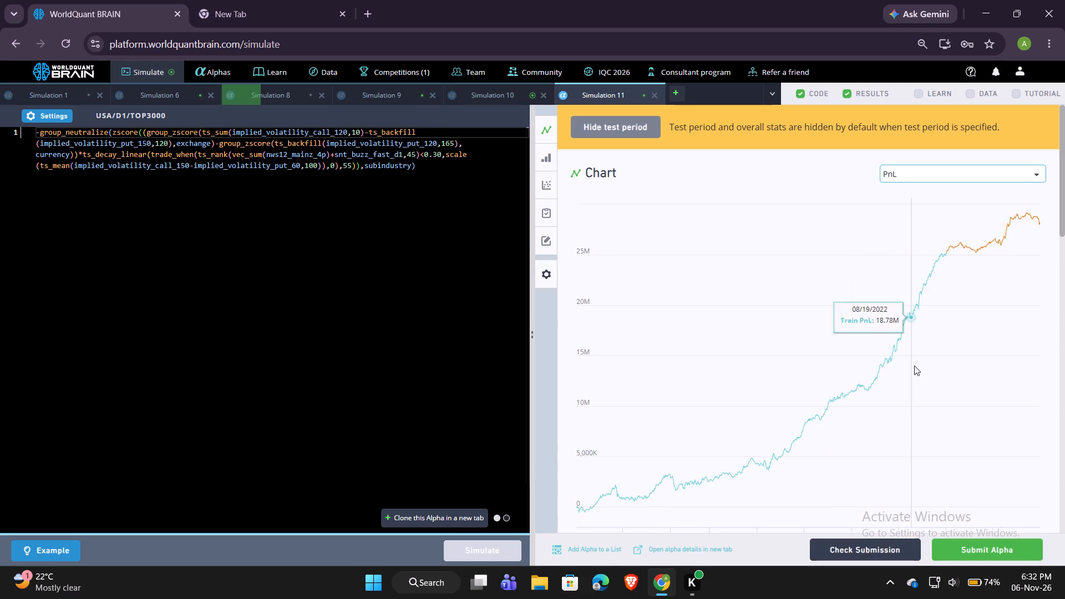
{"action": "scroll", "coordinate": [931, 291], "scroll_direction": "down", "scroll_amount": 3}
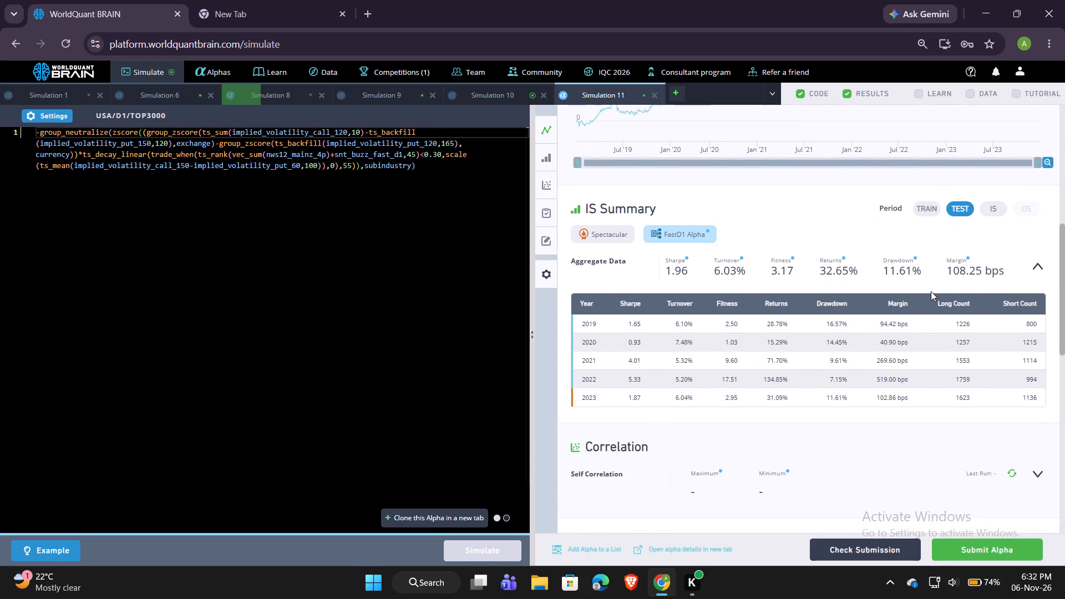
{"action": "scroll", "coordinate": [931, 291], "scroll_direction": "down", "scroll_amount": 2}
{"action": "left_click", "coordinate": [876, 382]}
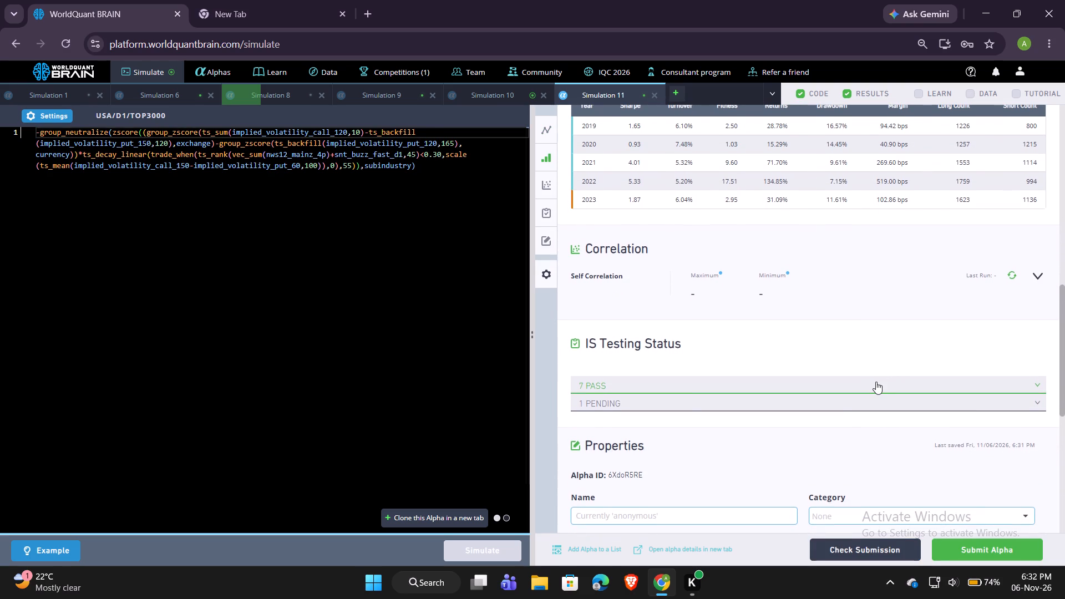
{"action": "left_click", "coordinate": [1012, 273]}
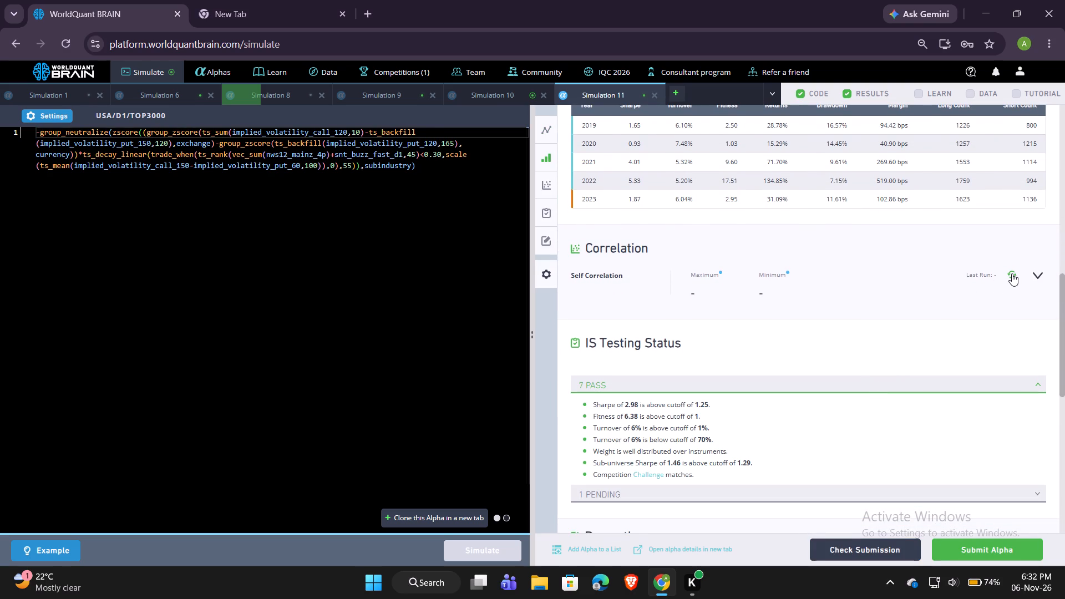
{"action": "left_click", "coordinate": [216, 0]}
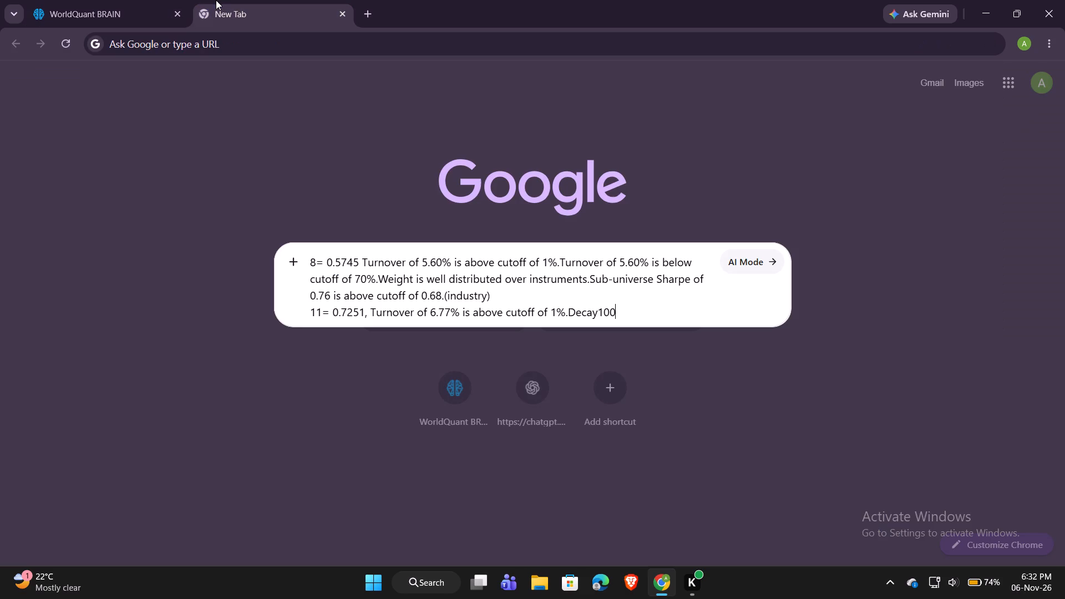
{"action": "left_click", "coordinate": [87, 3]}
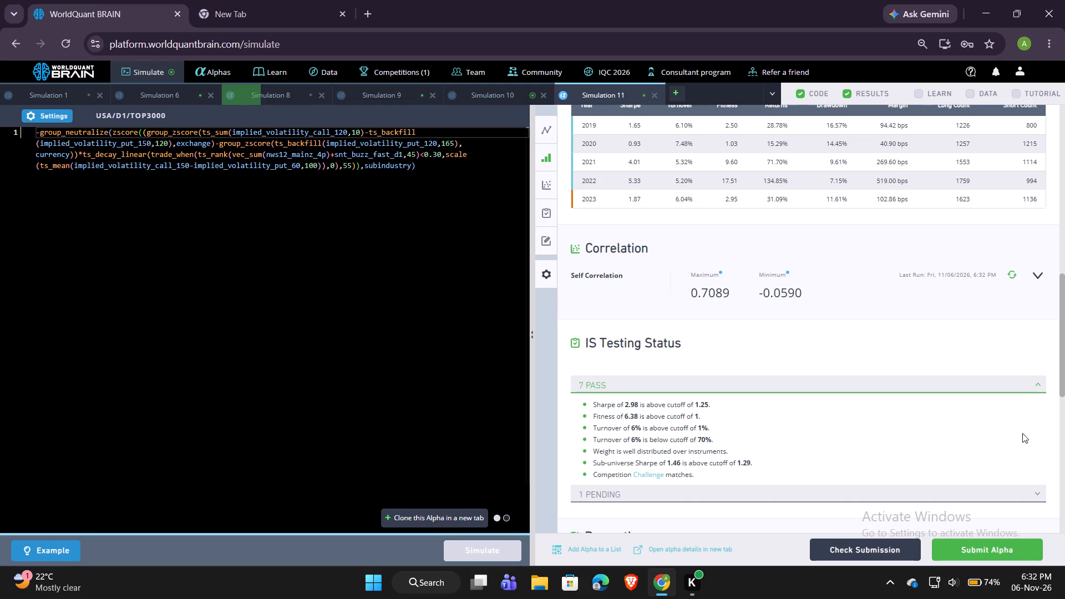
Set Simulation 11's decay to 180, apply the settings and run the simulation.
{"action": "left_click", "coordinate": [49, 114]}
{"action": "left_click", "coordinate": [225, 280]}
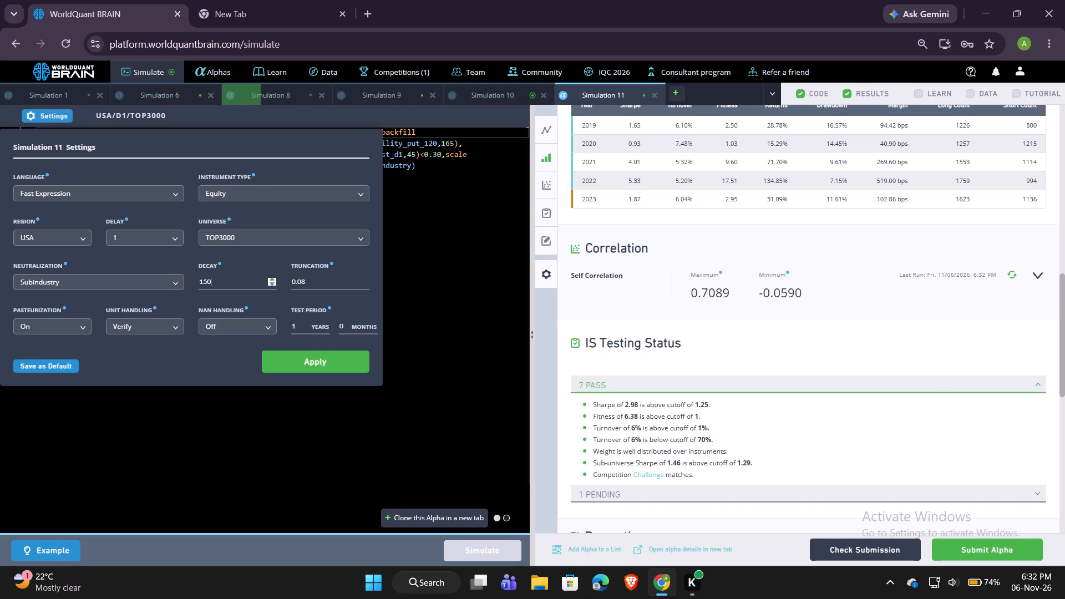
{"action": "key", "text": "BackSpace"}
{"action": "key", "text": "BackSpace"}
{"action": "type", "text": "80"}
{"action": "left_click", "coordinate": [317, 359]}
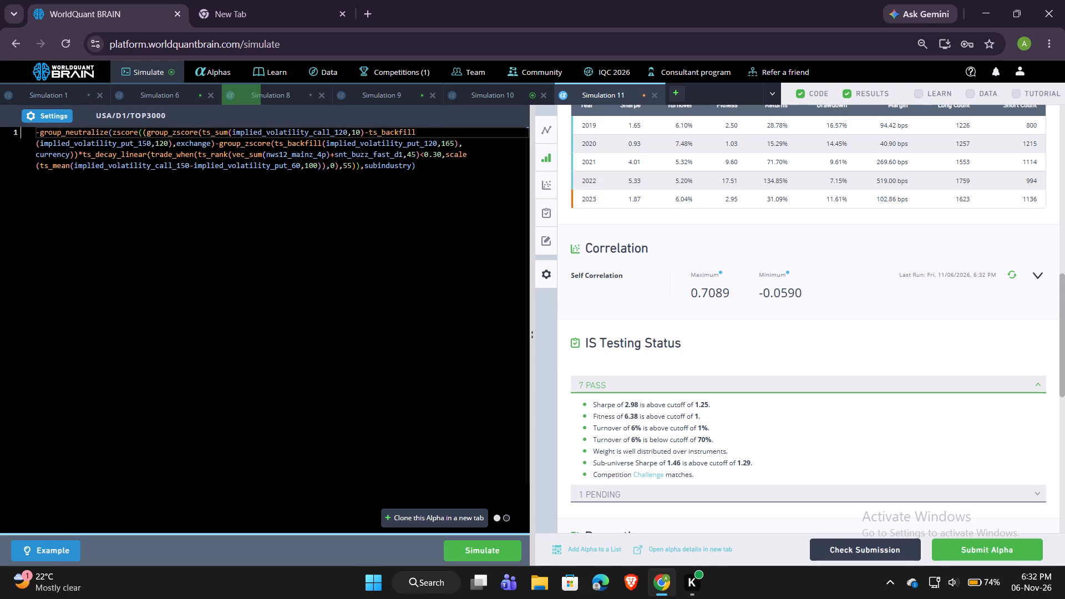
{"action": "left_click", "coordinate": [465, 546]}
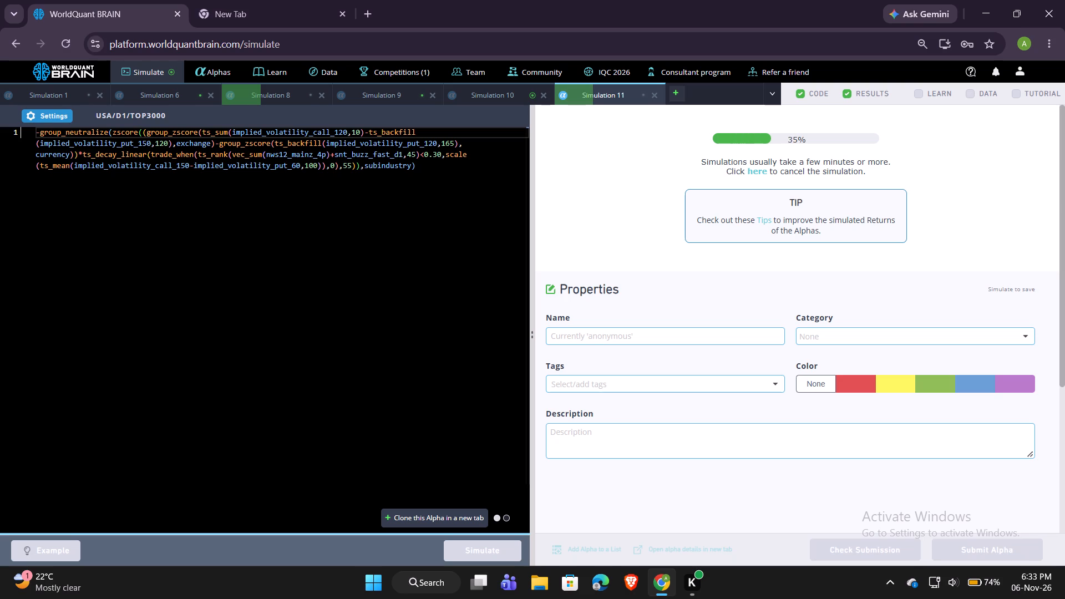
Examine Simulation 8's test-period PnL and passed tests, run its self-correlation check, and compare them with the 8 entry in the New Tab notes.
{"action": "left_click", "coordinate": [279, 92]}
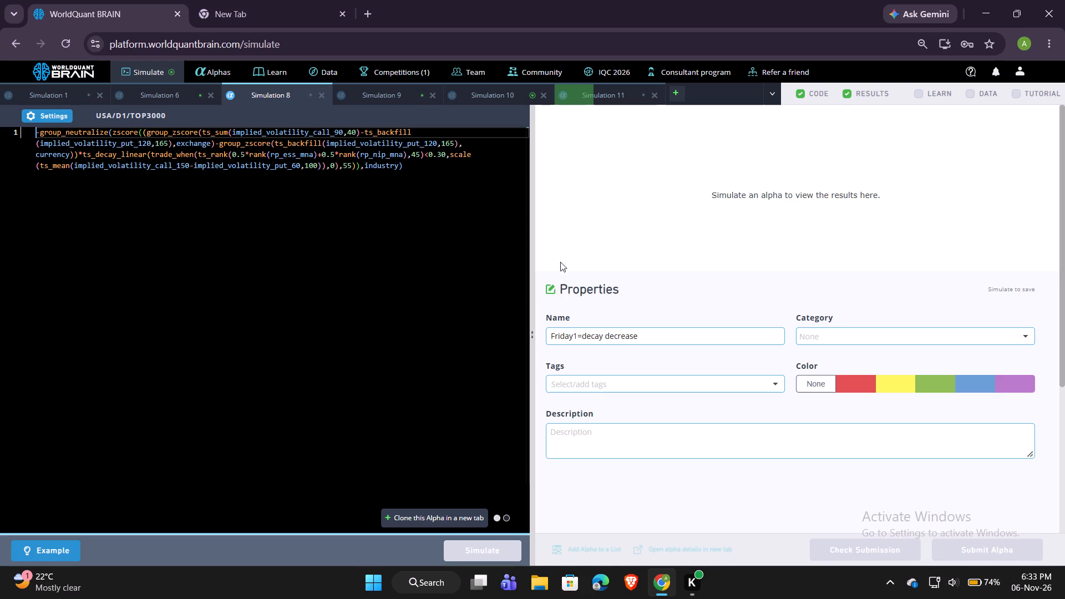
{"action": "left_click", "coordinate": [861, 550]}
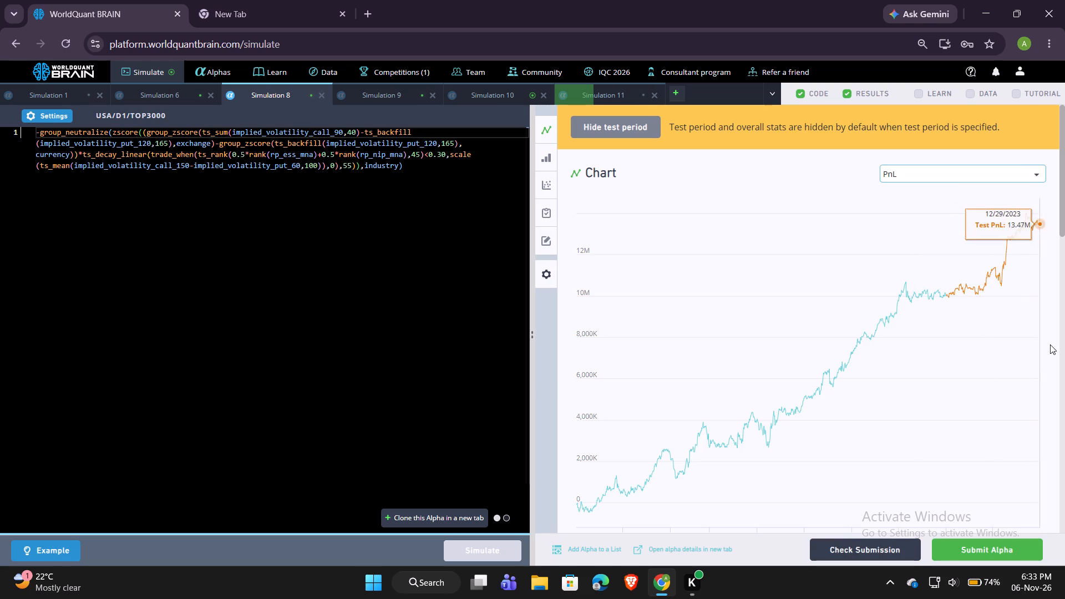
{"action": "scroll", "coordinate": [972, 338], "scroll_direction": "down", "scroll_amount": 3}
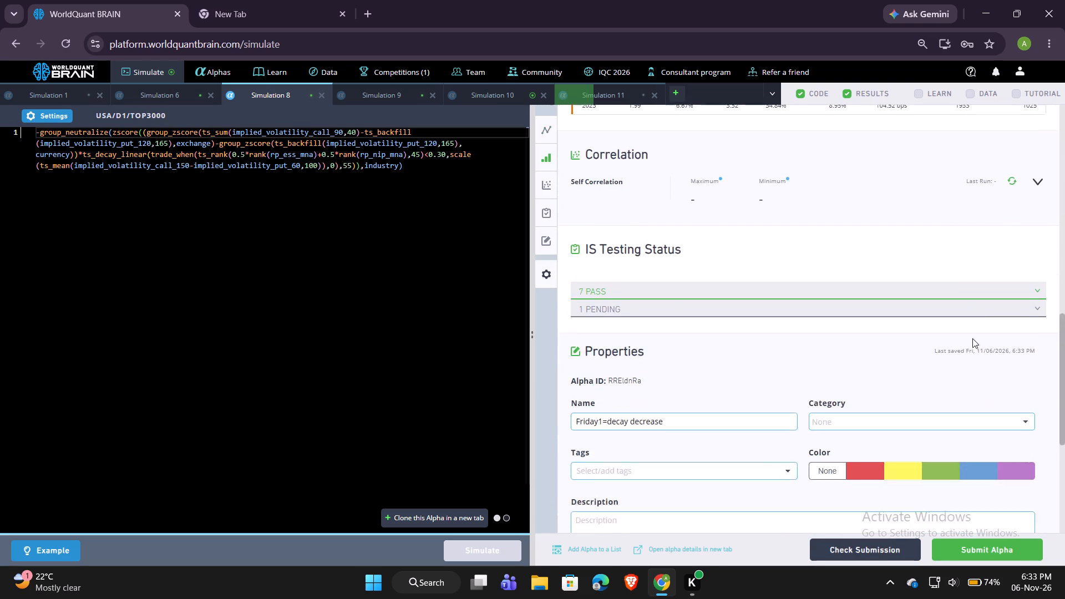
{"action": "scroll", "coordinate": [972, 338], "scroll_direction": "down", "scroll_amount": 1}
{"action": "left_click", "coordinate": [916, 233]}
{"action": "scroll", "coordinate": [916, 233], "scroll_direction": "up", "scroll_amount": 1}
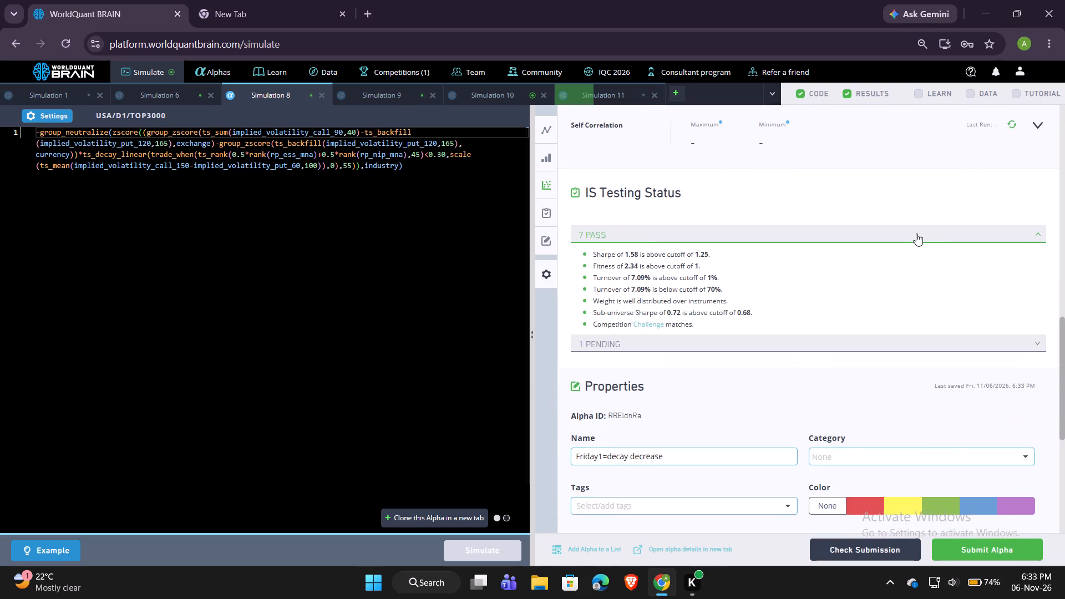
{"action": "scroll", "coordinate": [916, 233], "scroll_direction": "up", "scroll_amount": 1}
{"action": "left_click", "coordinate": [1012, 162]}
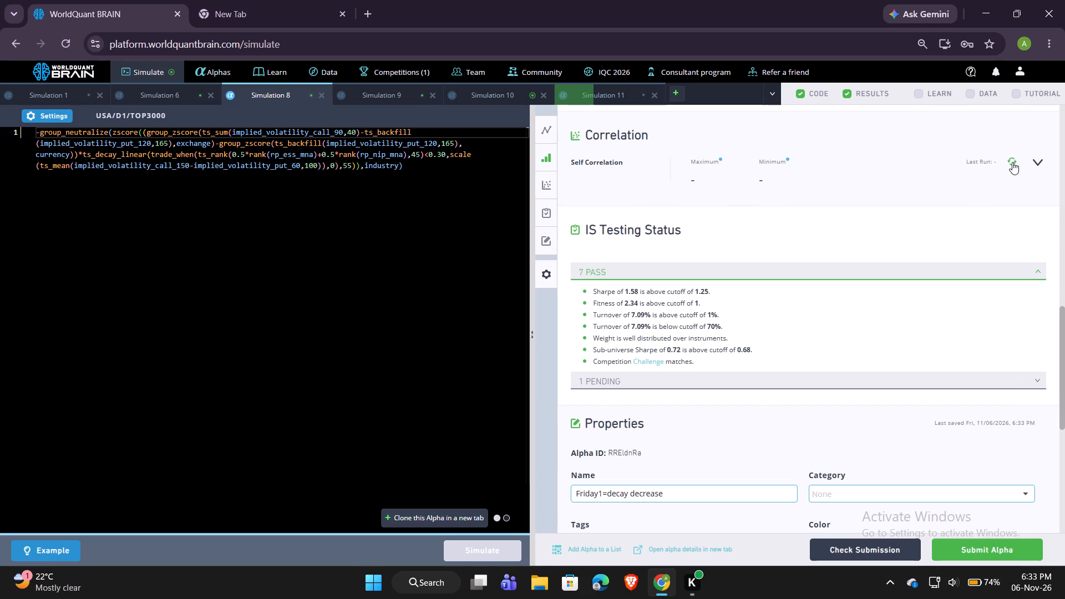
{"action": "left_click", "coordinate": [297, 3]}
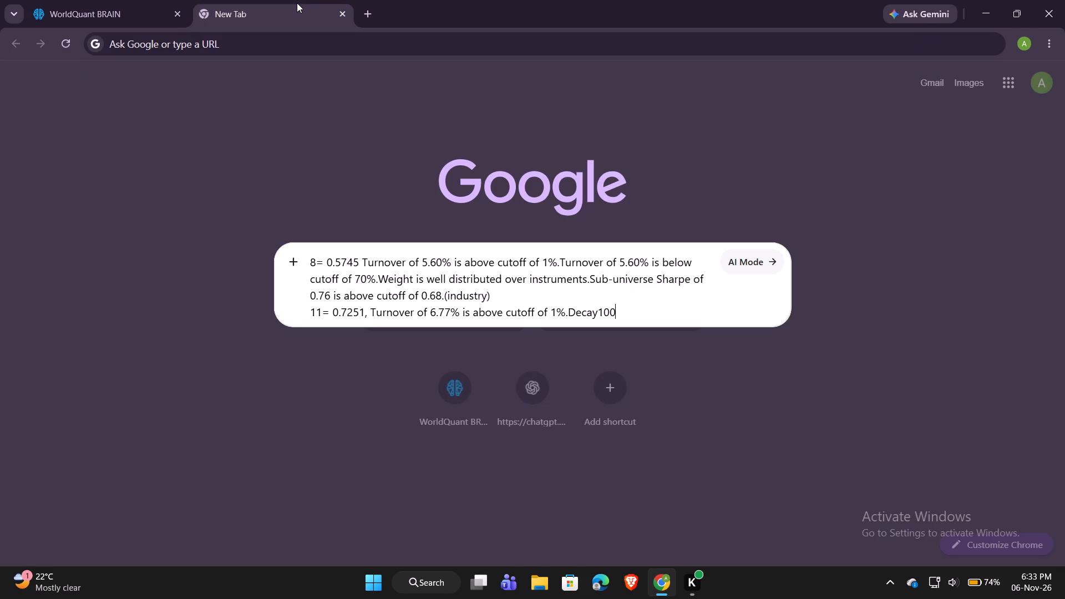
{"action": "left_click", "coordinate": [131, 0]}
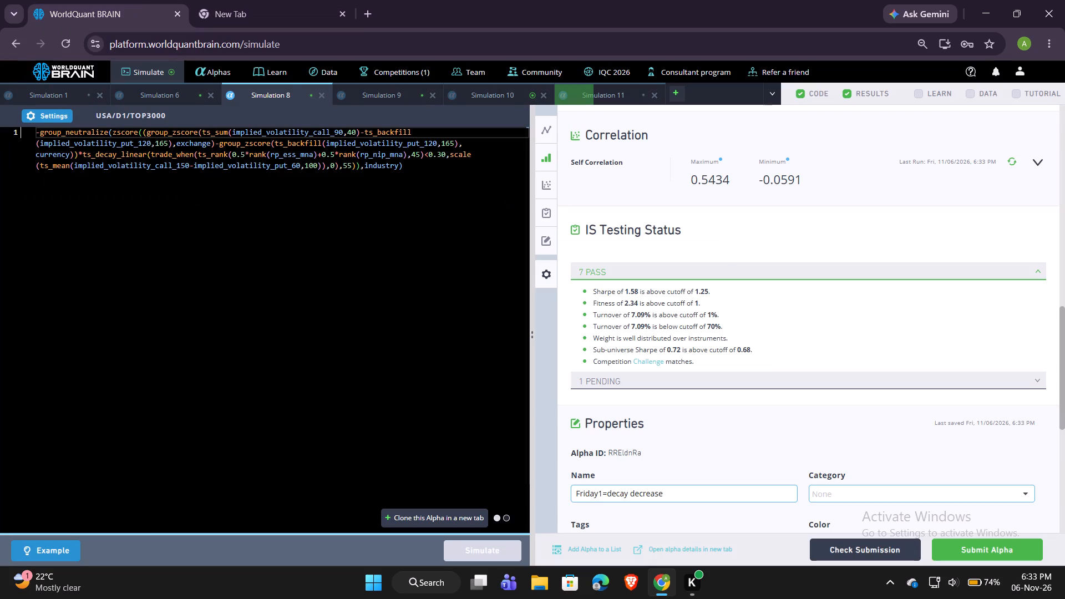
{"action": "scroll", "coordinate": [727, 258], "scroll_direction": "up", "scroll_amount": 4}
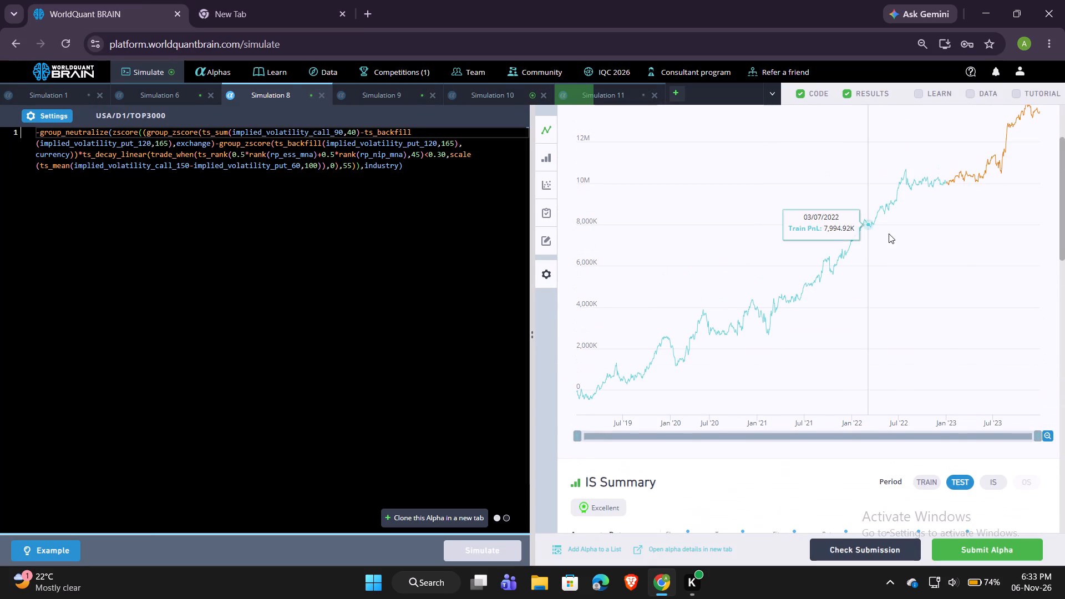
{"action": "scroll", "coordinate": [1013, 190], "scroll_direction": "up", "scroll_amount": 1}
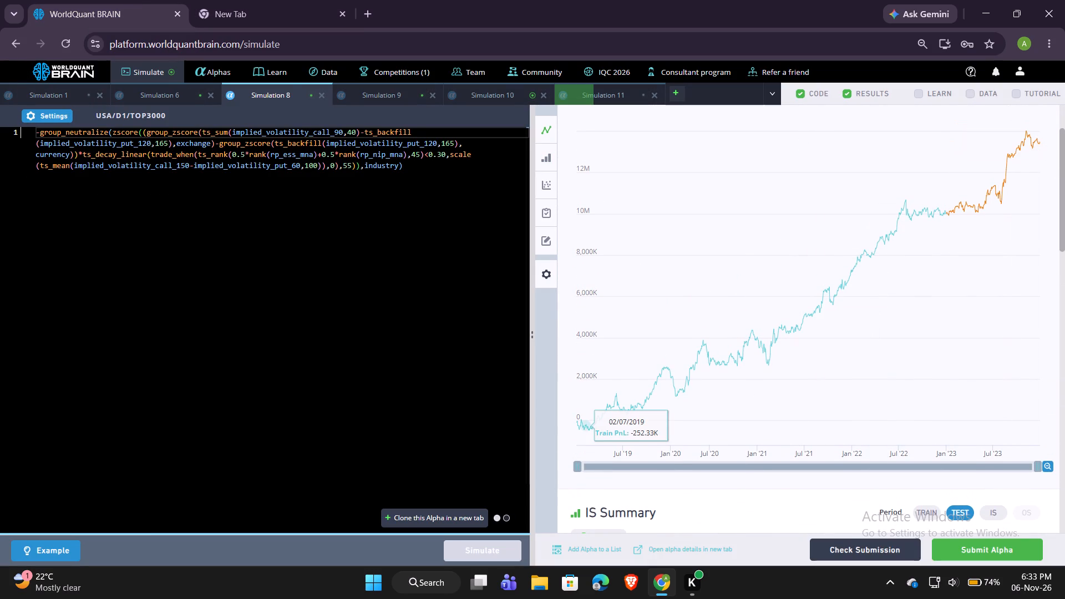
Set Simulation 8's neutralization to Market, apply the settings and run the simulation.
{"action": "left_click", "coordinate": [55, 116]}
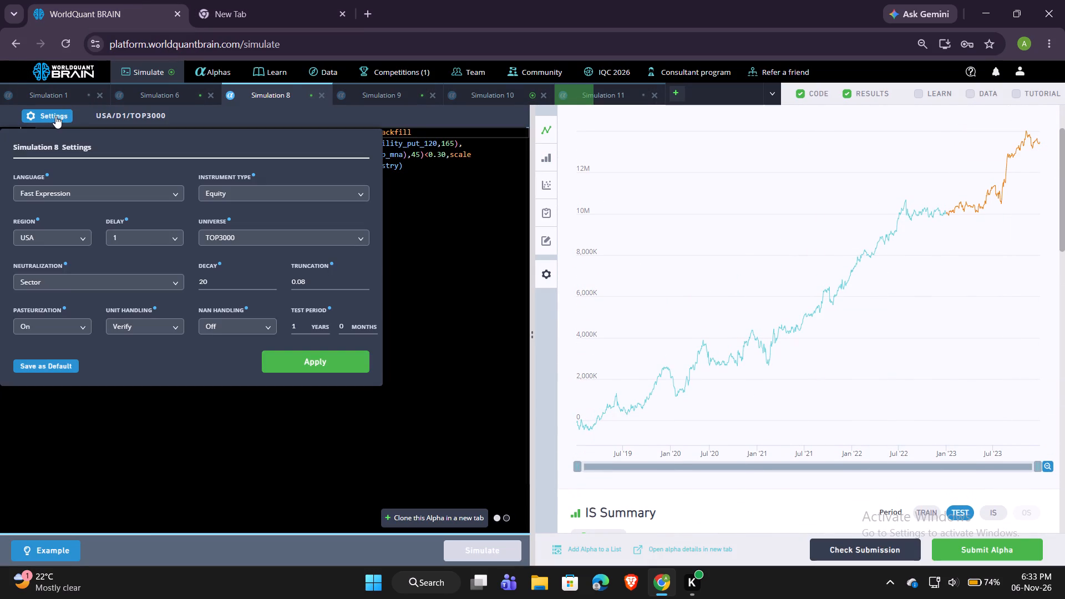
{"action": "left_click", "coordinate": [155, 284]}
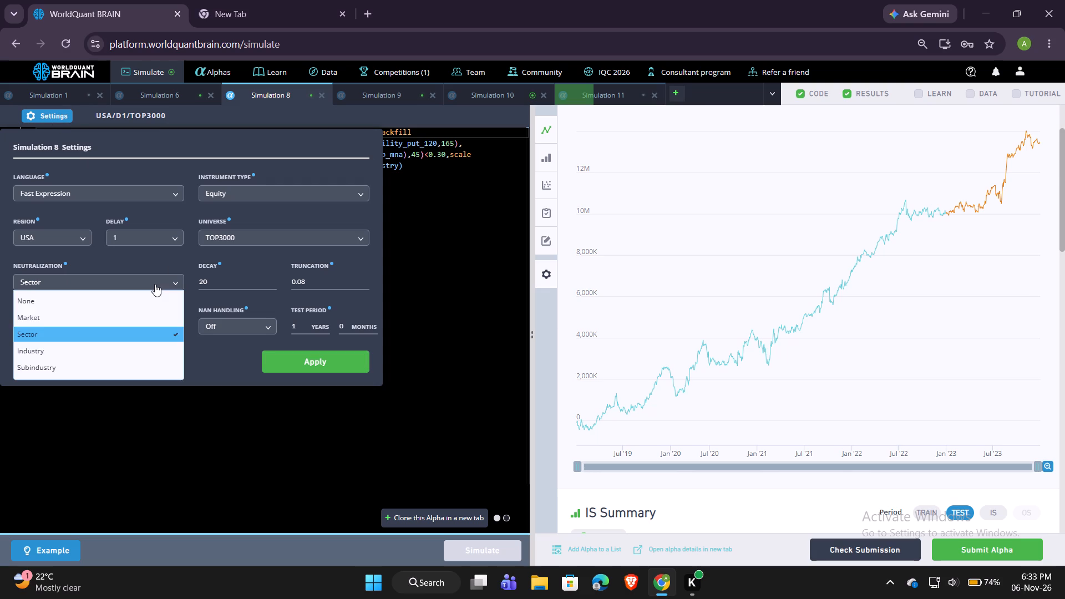
{"action": "left_click", "coordinate": [129, 316]}
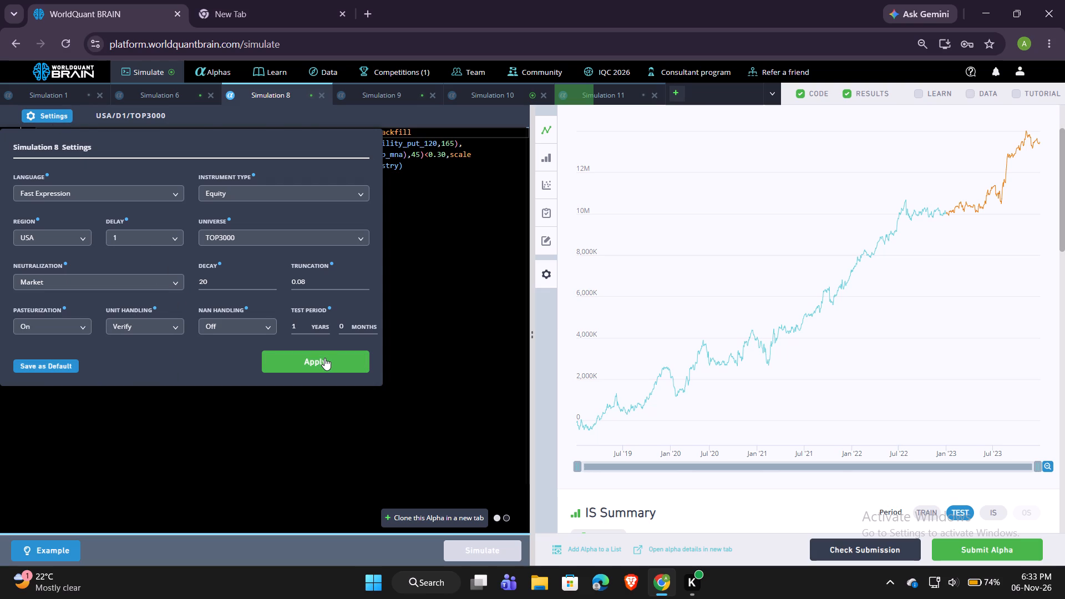
{"action": "left_click", "coordinate": [324, 358]}
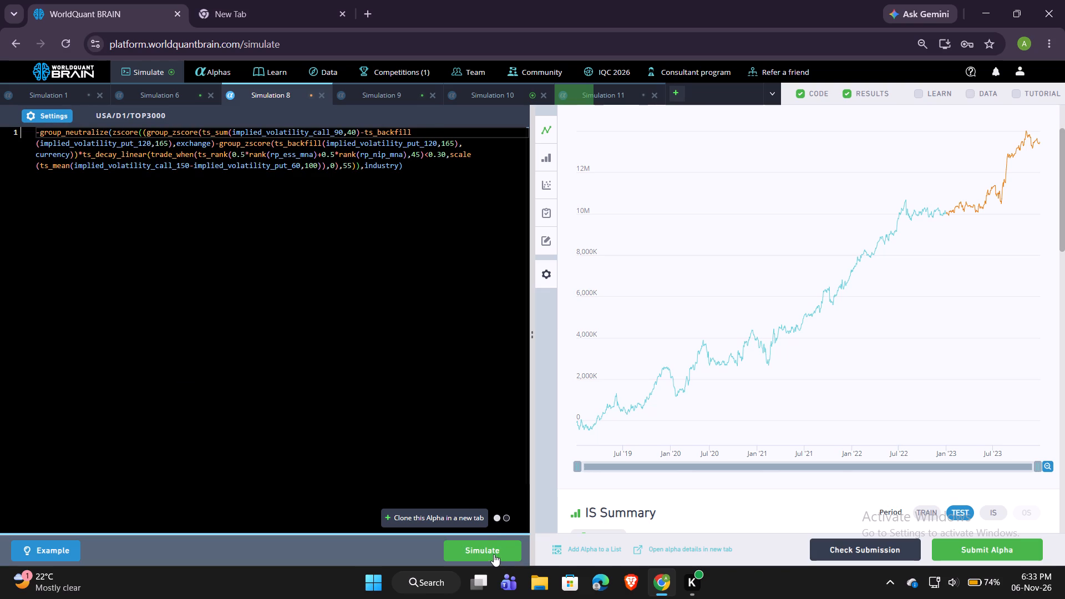
{"action": "left_click", "coordinate": [494, 554]}
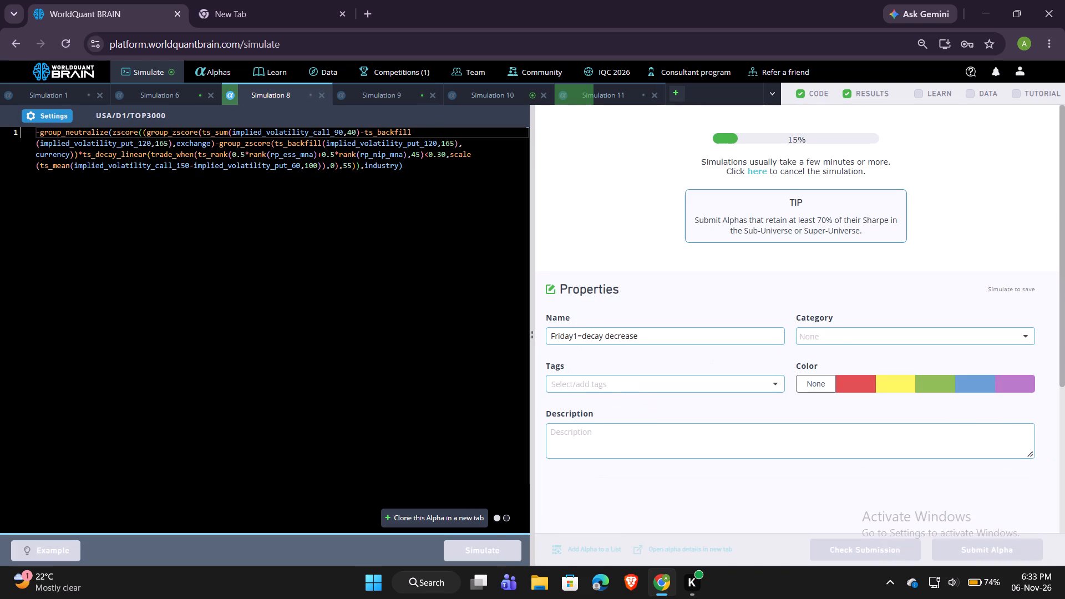
Append 13m to Simulation 8's alpha name so it reads Friday1=decay decrease13m.
{"action": "left_click", "coordinate": [655, 341]}
{"action": "type", "text": "13"}
{"action": "key", "text": "m"}
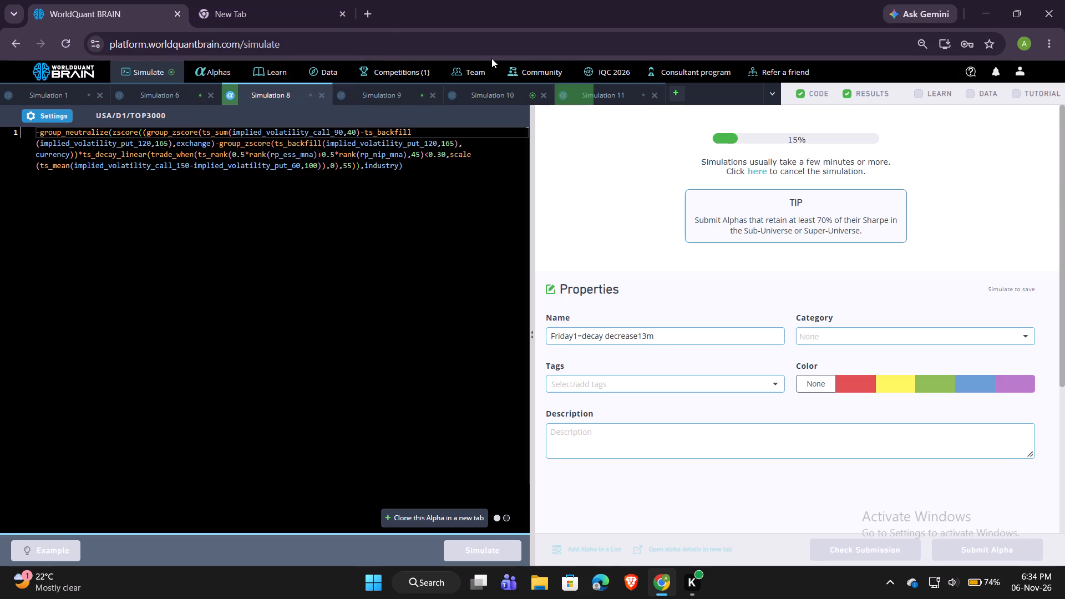
Examine Simulation 11's test-period PnL and passed tests, run its self-correlation check, and compare them with the 11 entry in the New Tab notes.
{"action": "left_click", "coordinate": [591, 88]}
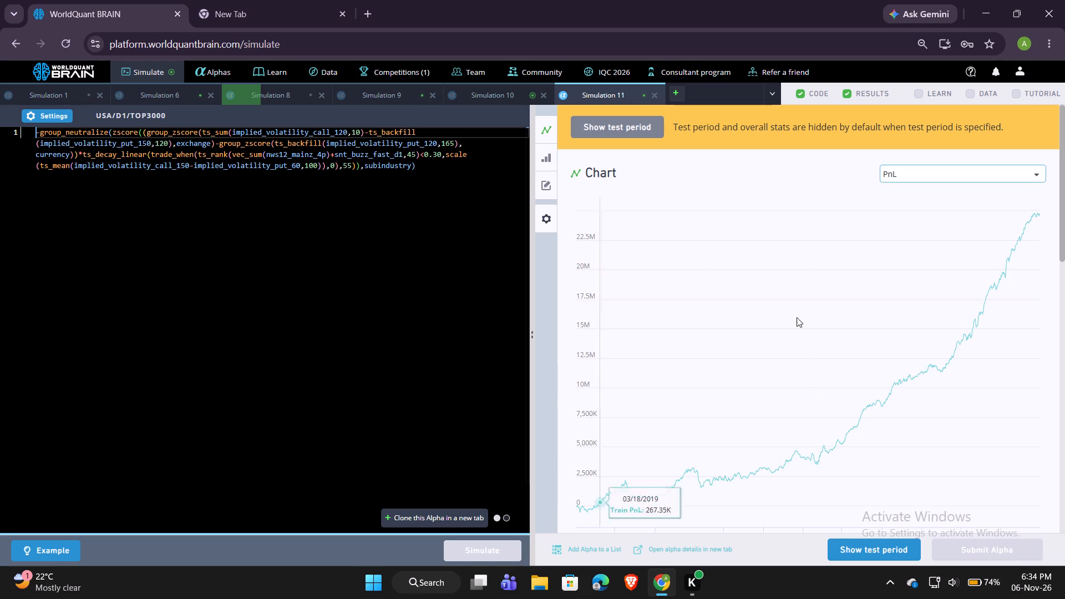
{"action": "left_click", "coordinate": [862, 541]}
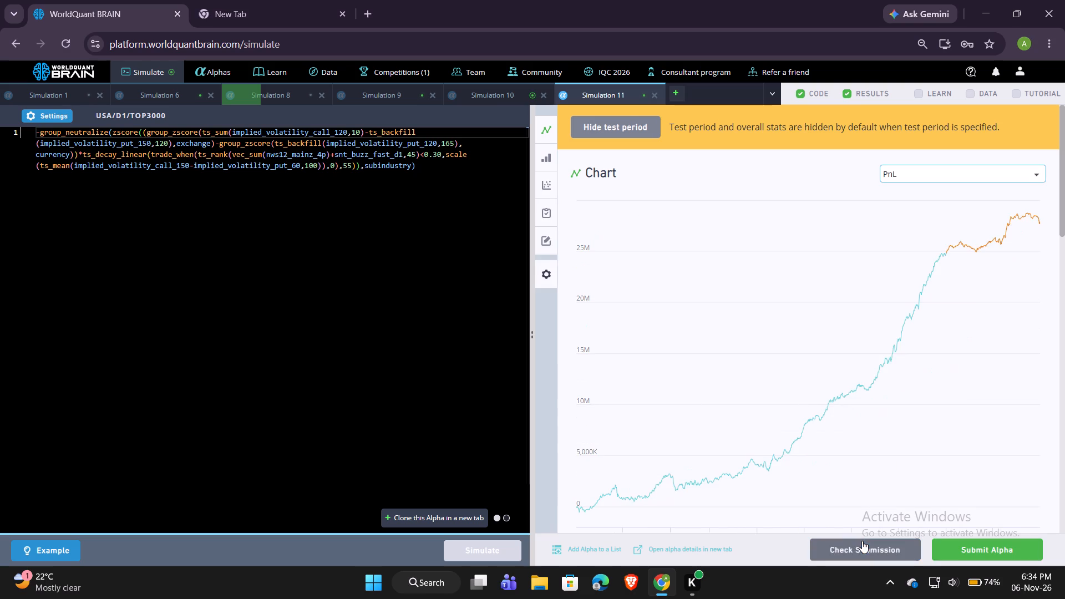
{"action": "scroll", "coordinate": [1013, 271], "scroll_direction": "down", "scroll_amount": 1}
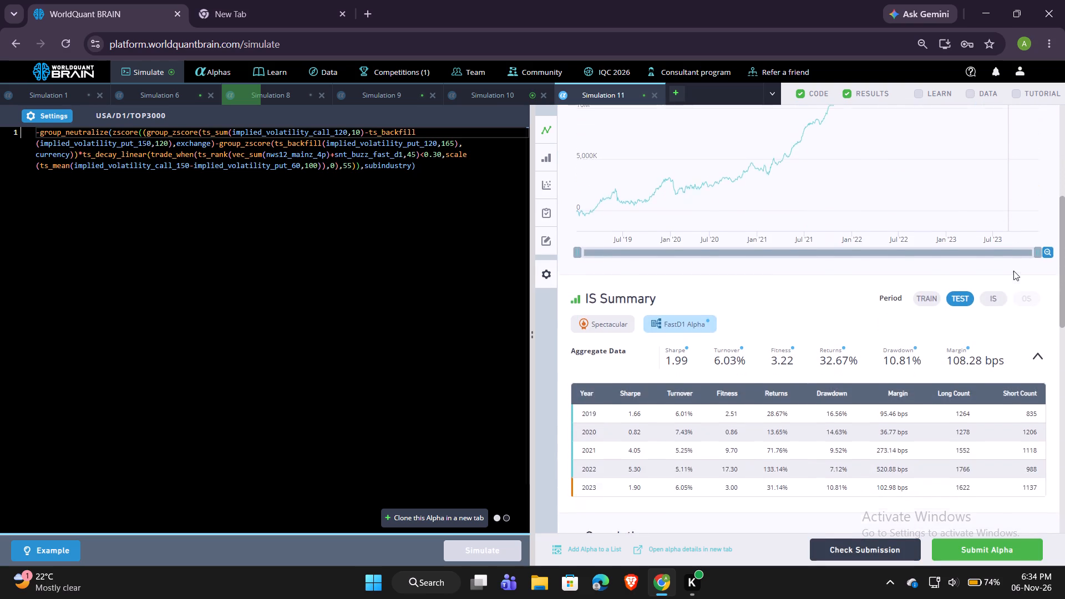
{"action": "scroll", "coordinate": [1013, 271], "scroll_direction": "down", "scroll_amount": 2}
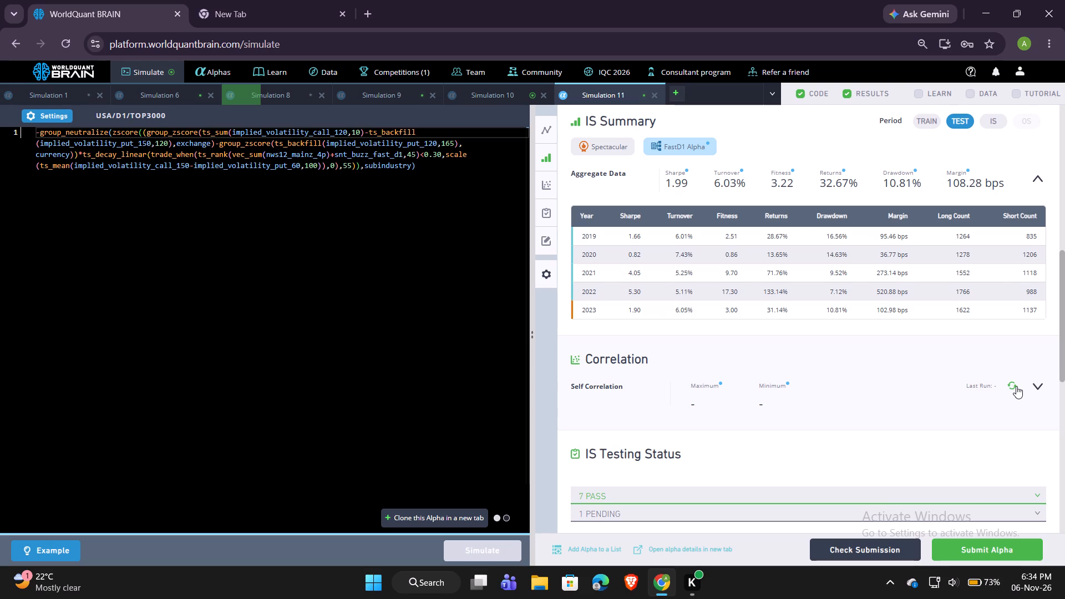
{"action": "left_click", "coordinate": [1016, 386]}
{"action": "scroll", "coordinate": [982, 398], "scroll_direction": "down", "scroll_amount": 1}
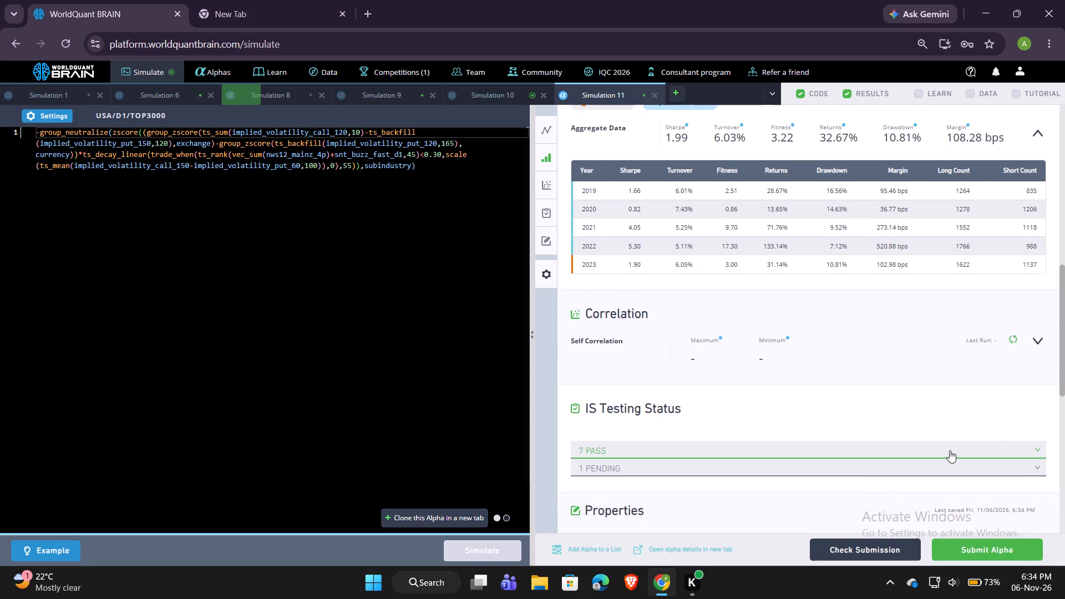
{"action": "left_click", "coordinate": [950, 450]}
{"action": "scroll", "coordinate": [950, 450], "scroll_direction": "down", "scroll_amount": 2}
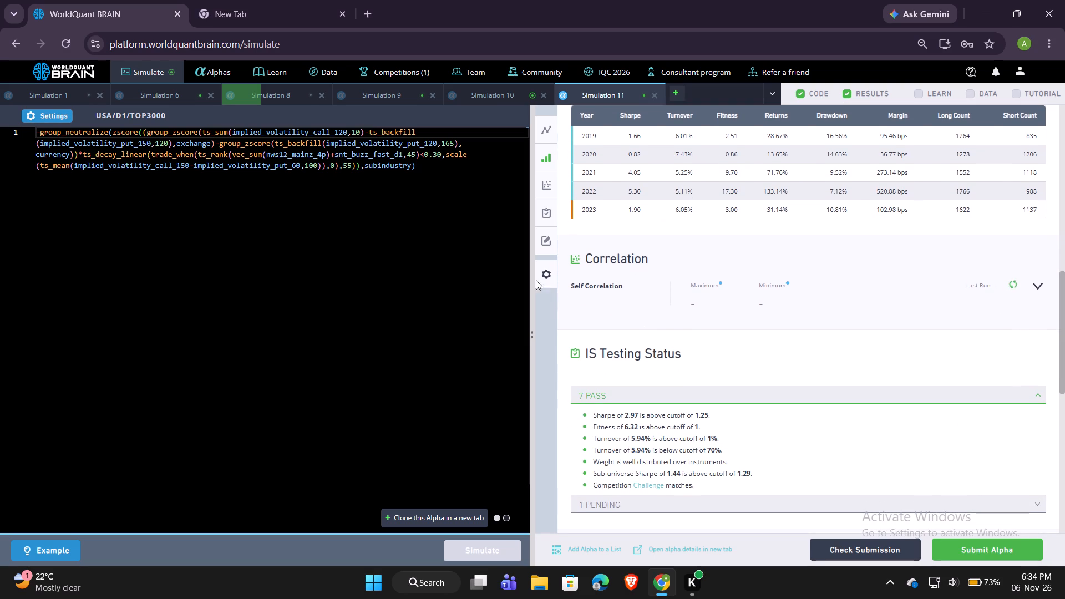
{"action": "left_click", "coordinate": [283, 1]}
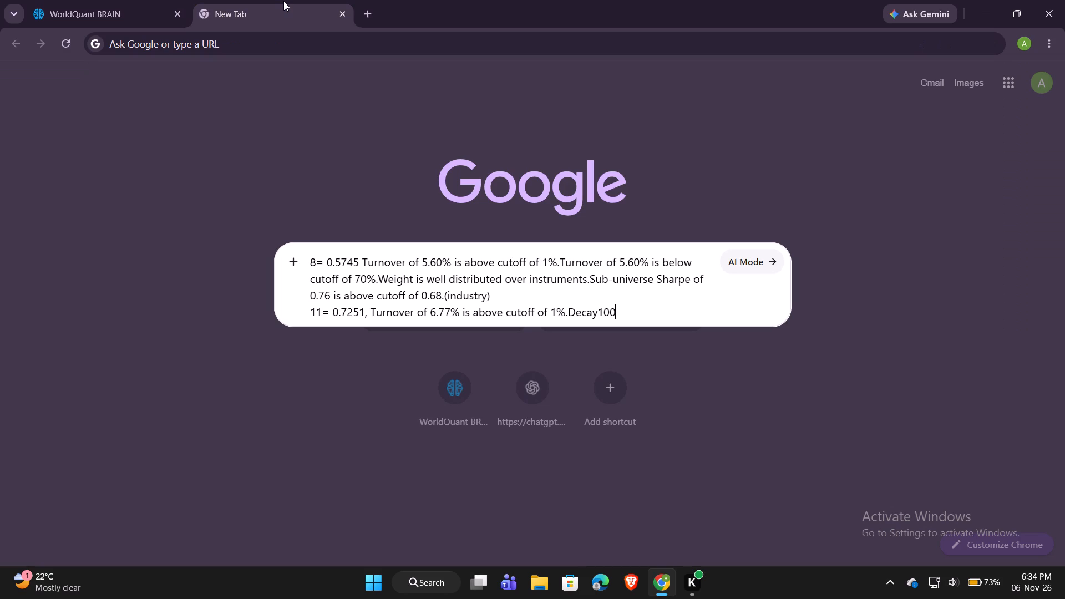
{"action": "left_click", "coordinate": [110, 0]}
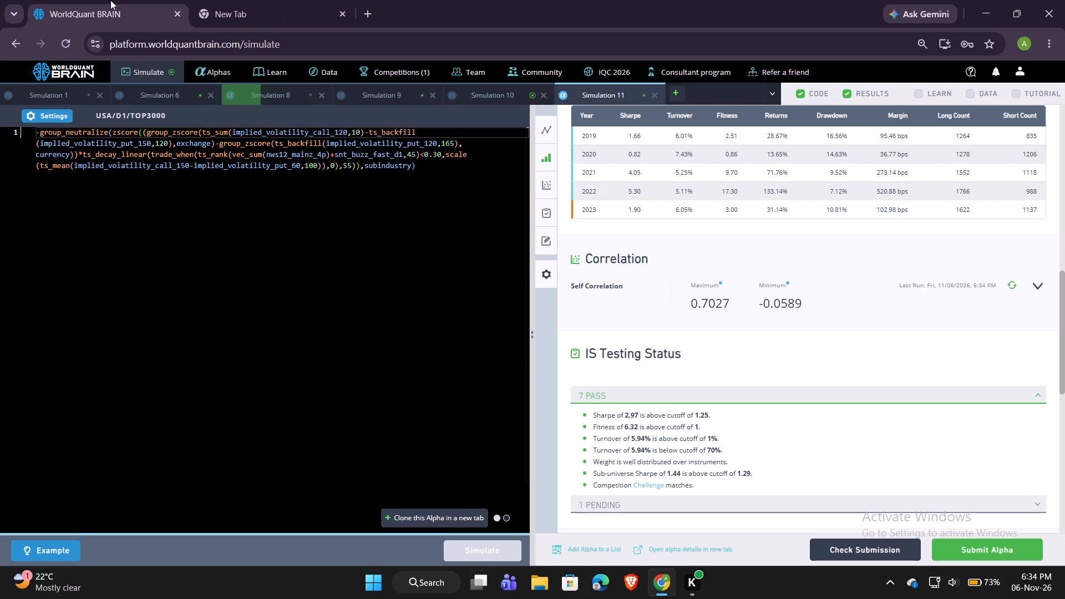
Set Simulation 11's decay to 210, apply the settings and run the simulation.
{"action": "left_click", "coordinate": [44, 111]}
{"action": "left_click", "coordinate": [226, 281]}
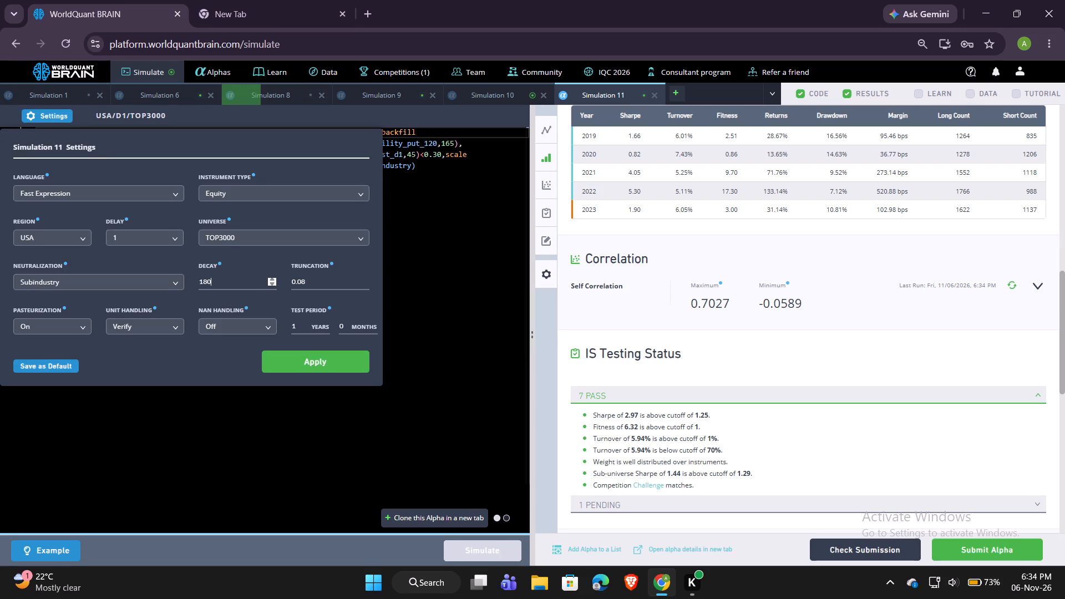
{"action": "key", "text": "BackSpace"}
{"action": "key", "text": "BackSpace"}
{"action": "key", "text": "BackSpace"}
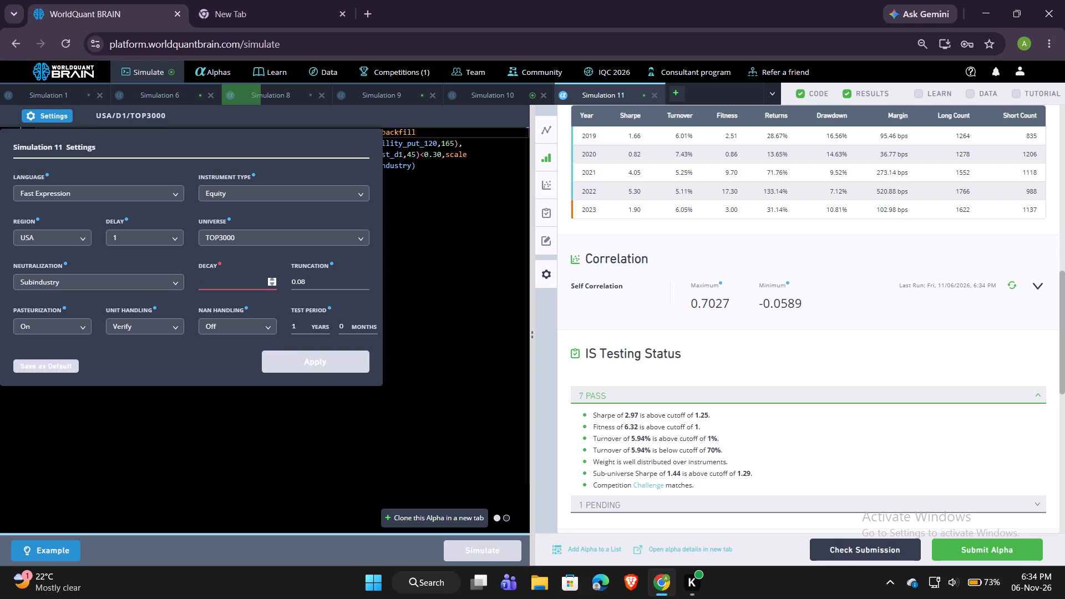
{"action": "key", "text": "2"}
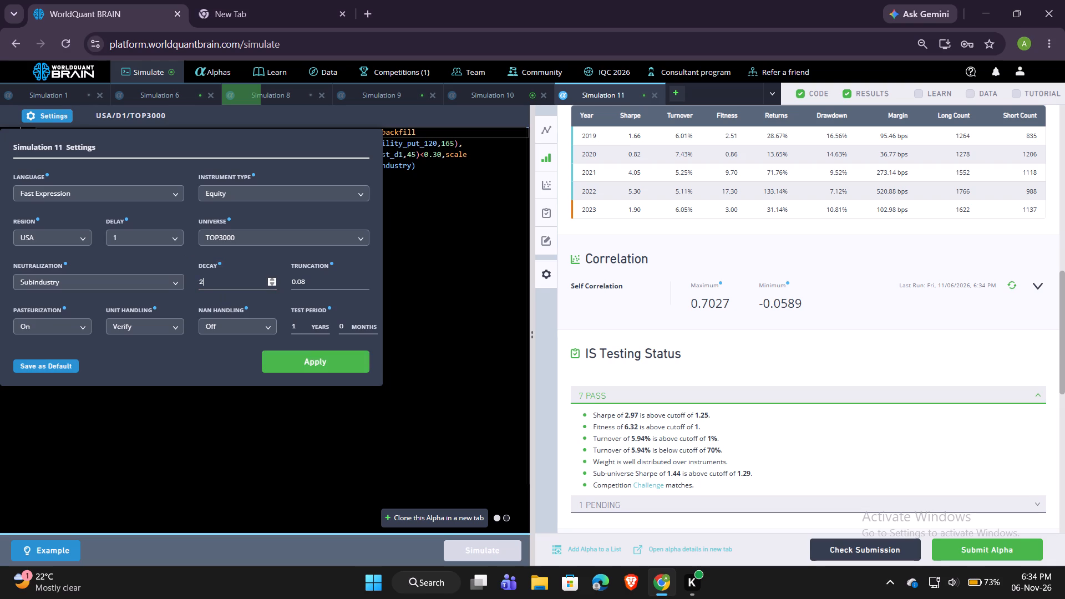
{"action": "type", "text": "10"}
{"action": "left_click", "coordinate": [336, 364]}
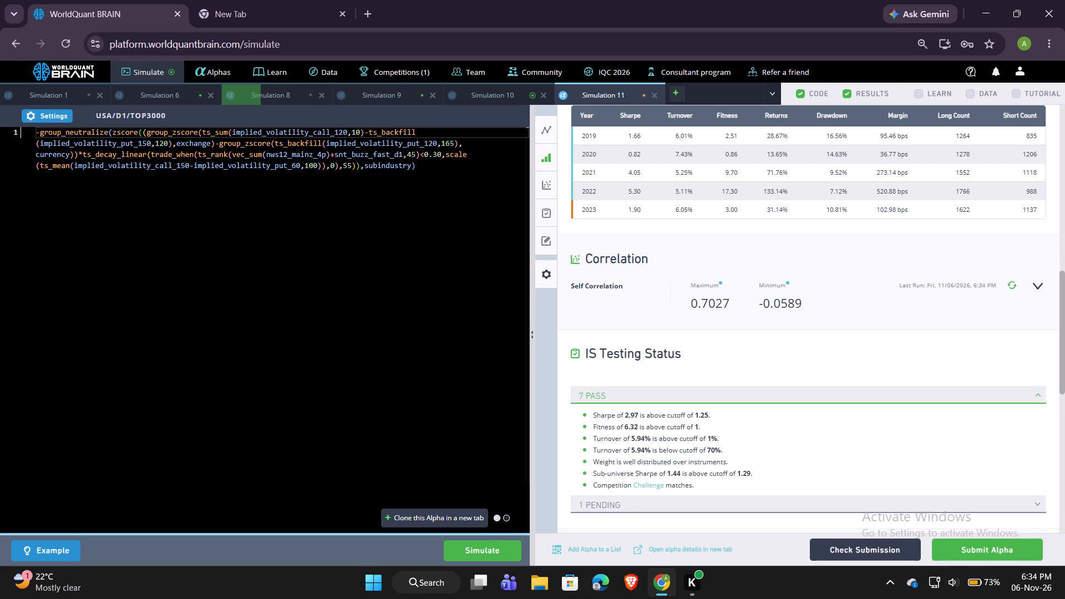
{"action": "left_click", "coordinate": [484, 545]}
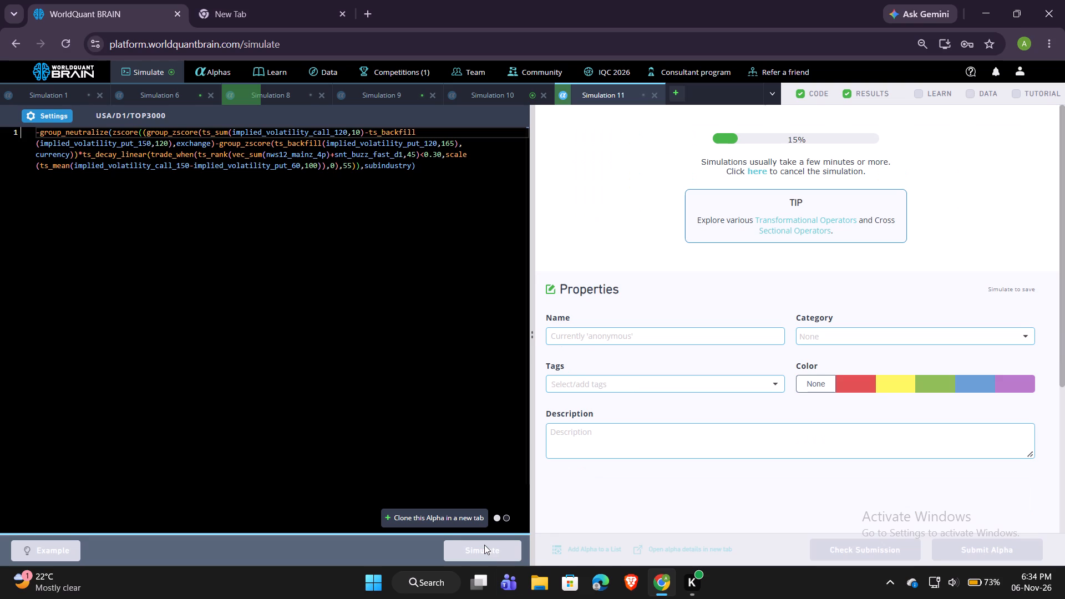
Examine Simulation 8's test-period PnL, yearly summary and passed tests, run its self-correlation check, and compare with the 8 entry in the New Tab notes.
{"action": "left_click", "coordinate": [286, 89]}
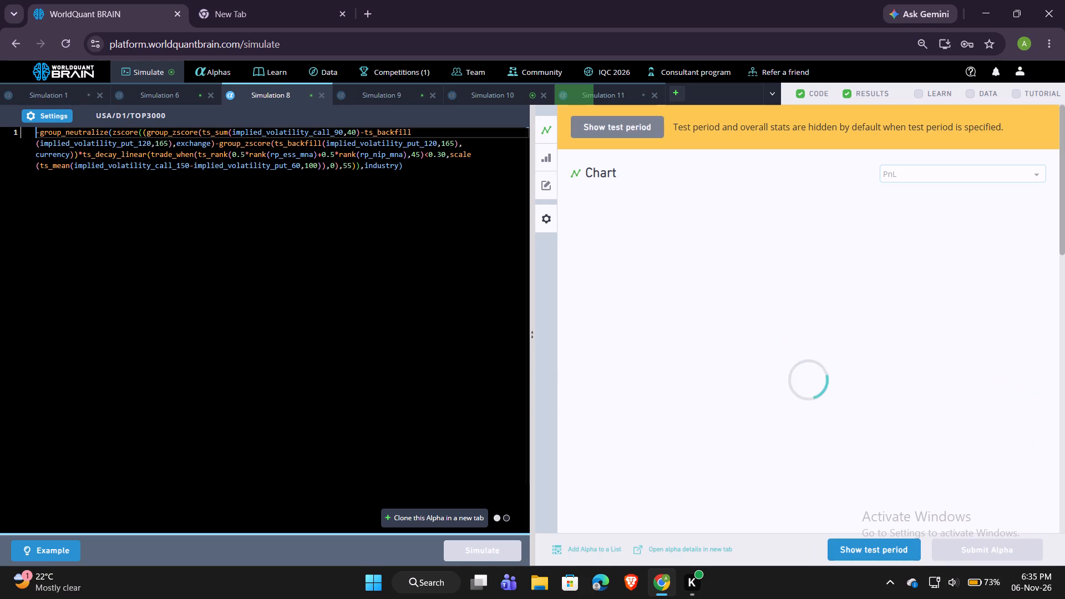
{"action": "left_click", "coordinate": [898, 554]}
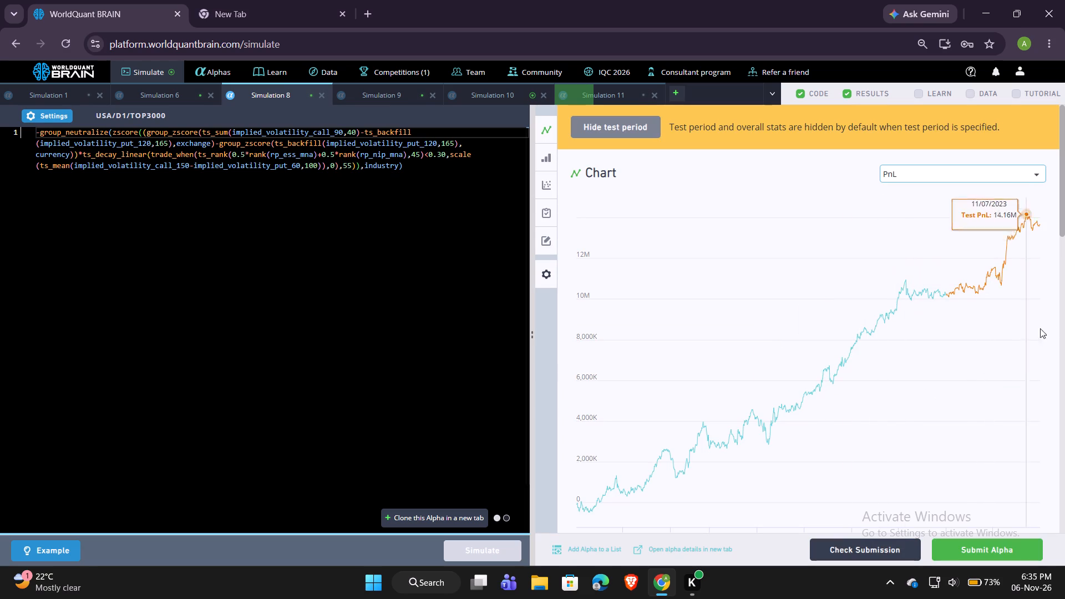
{"action": "scroll", "coordinate": [920, 325], "scroll_direction": "down", "scroll_amount": 3}
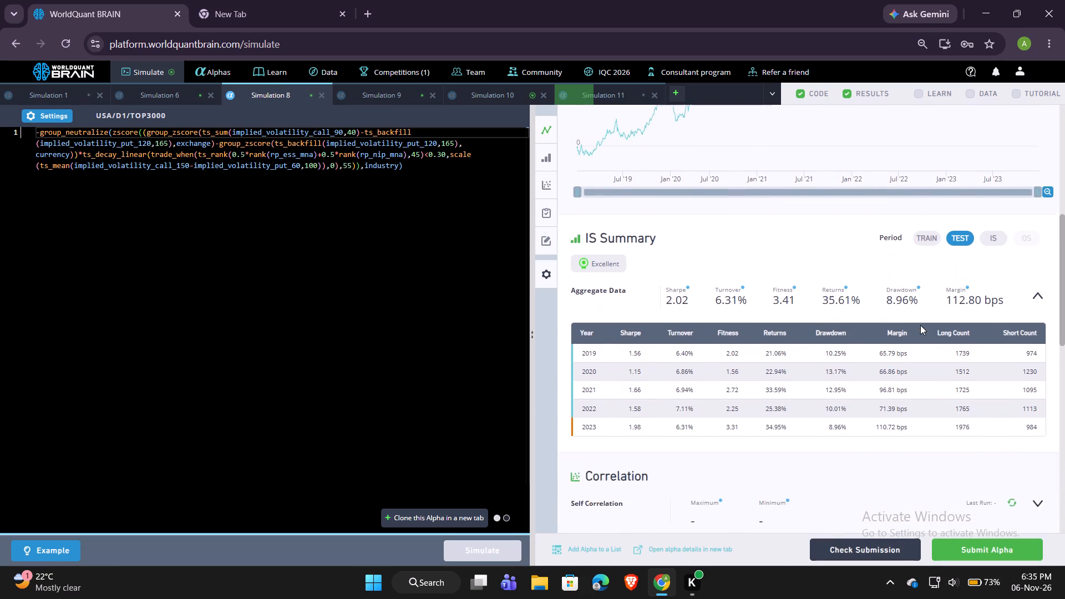
{"action": "scroll", "coordinate": [920, 325], "scroll_direction": "down", "scroll_amount": 2}
{"action": "scroll", "coordinate": [920, 325], "scroll_direction": "up", "scroll_amount": 5}
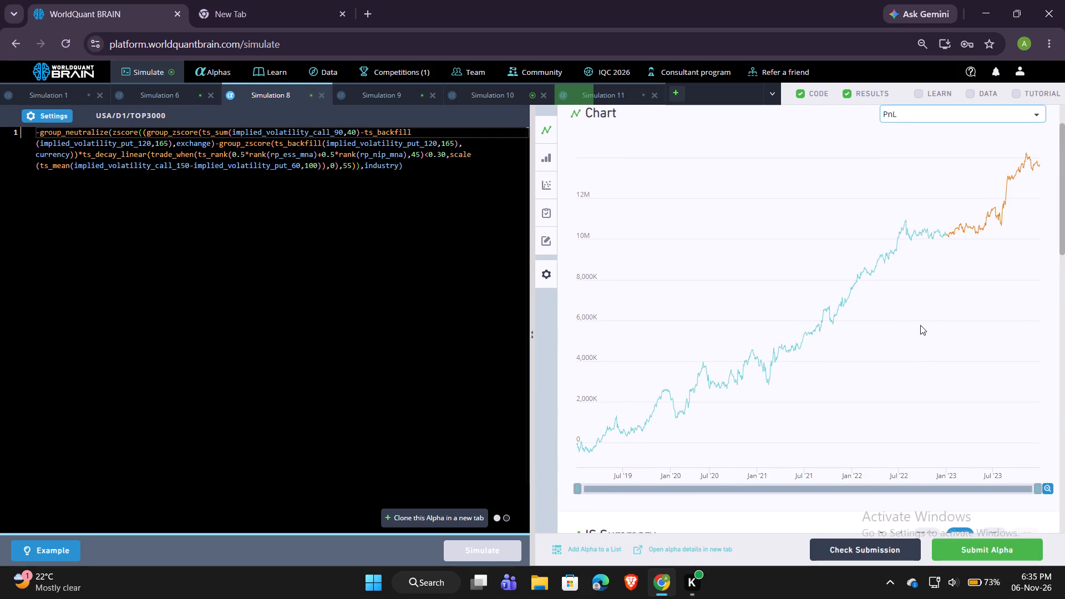
{"action": "scroll", "coordinate": [962, 293], "scroll_direction": "down", "scroll_amount": 2}
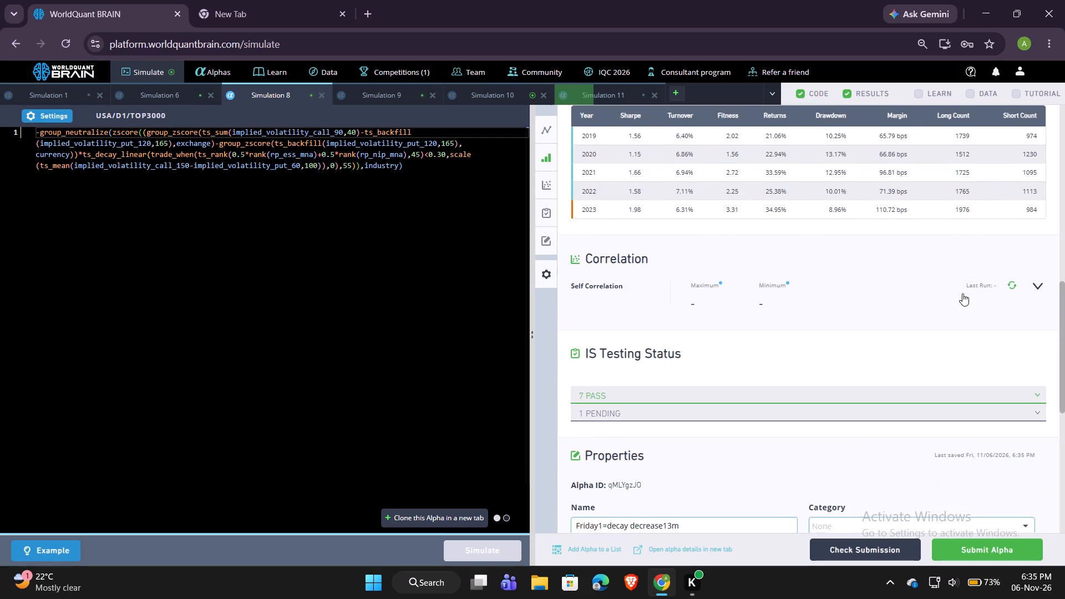
{"action": "scroll", "coordinate": [962, 293], "scroll_direction": "down", "scroll_amount": 1}
{"action": "left_click", "coordinate": [975, 384]}
{"action": "scroll", "coordinate": [915, 361], "scroll_direction": "up", "scroll_amount": 1}
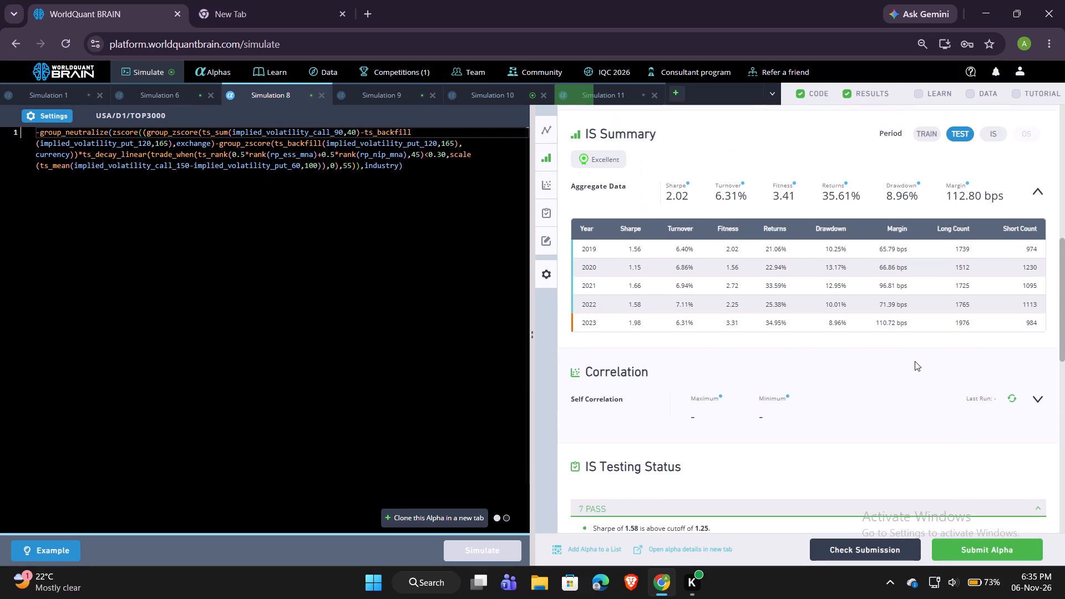
{"action": "scroll", "coordinate": [915, 361], "scroll_direction": "up", "scroll_amount": 1}
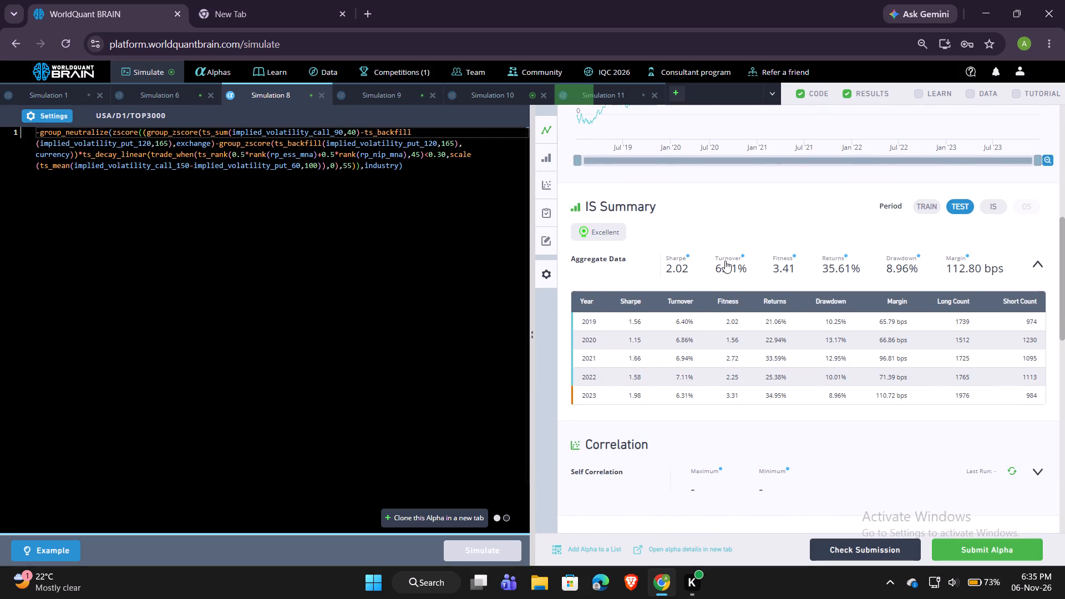
{"action": "scroll", "coordinate": [772, 302], "scroll_direction": "down", "scroll_amount": 1}
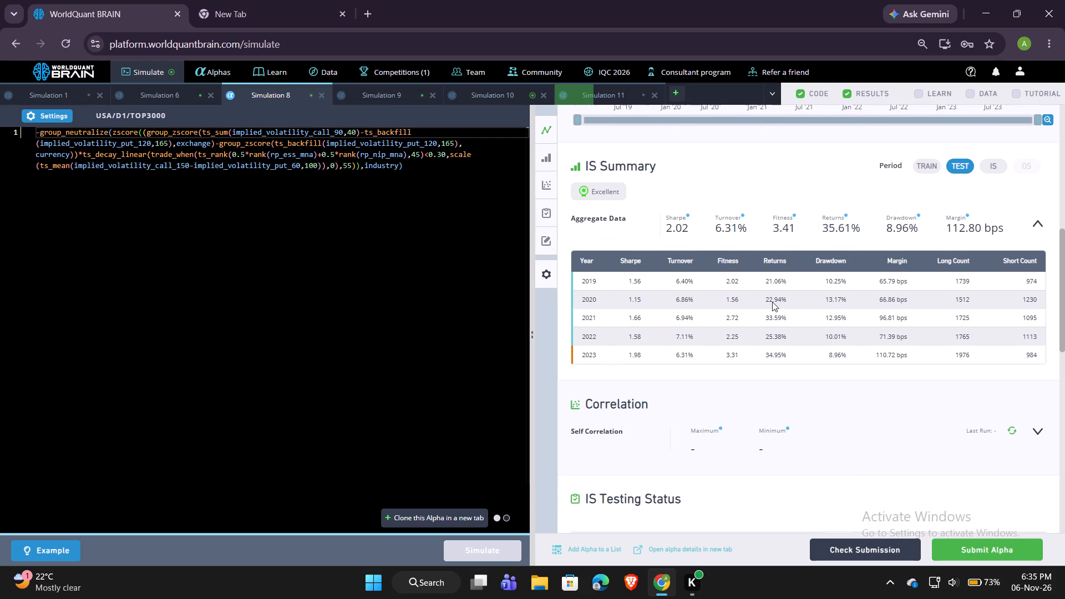
{"action": "scroll", "coordinate": [772, 302], "scroll_direction": "down", "scroll_amount": 1}
{"action": "left_click", "coordinate": [1011, 395]}
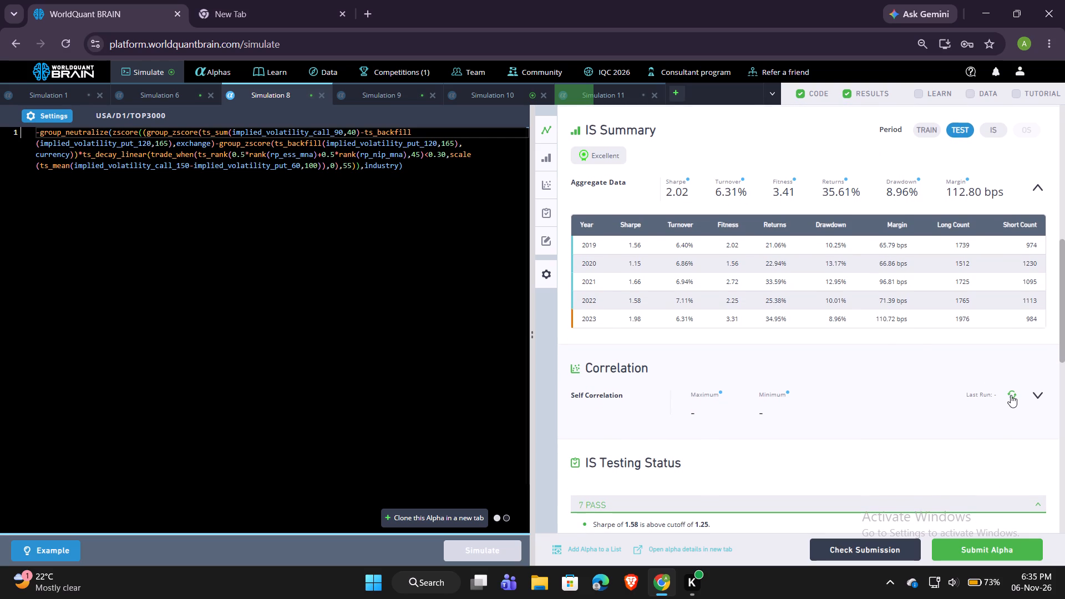
{"action": "left_click", "coordinate": [298, 1]}
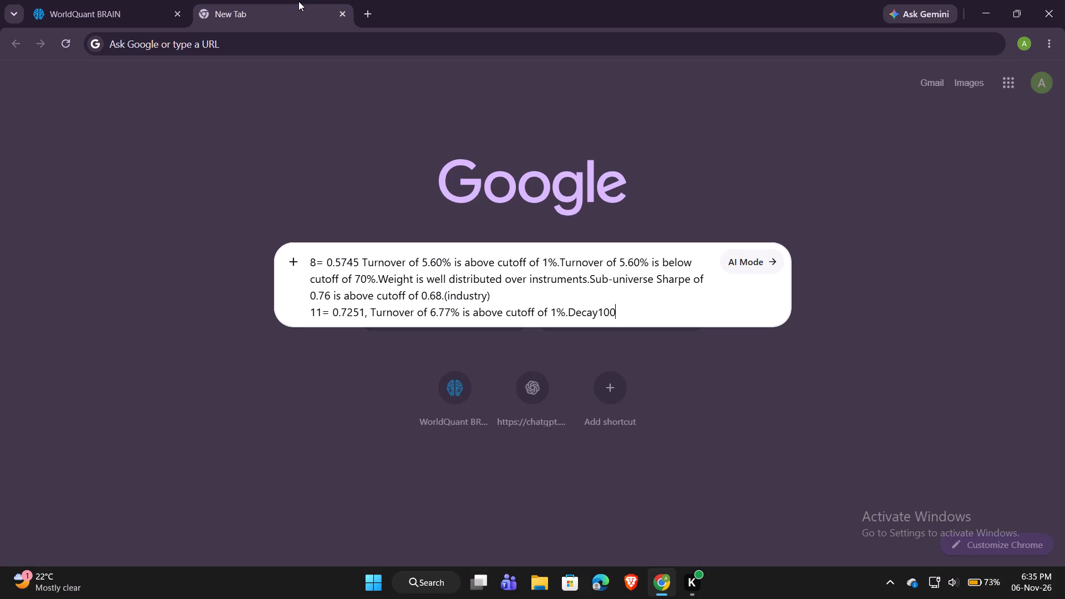
{"action": "left_click", "coordinate": [128, 6]}
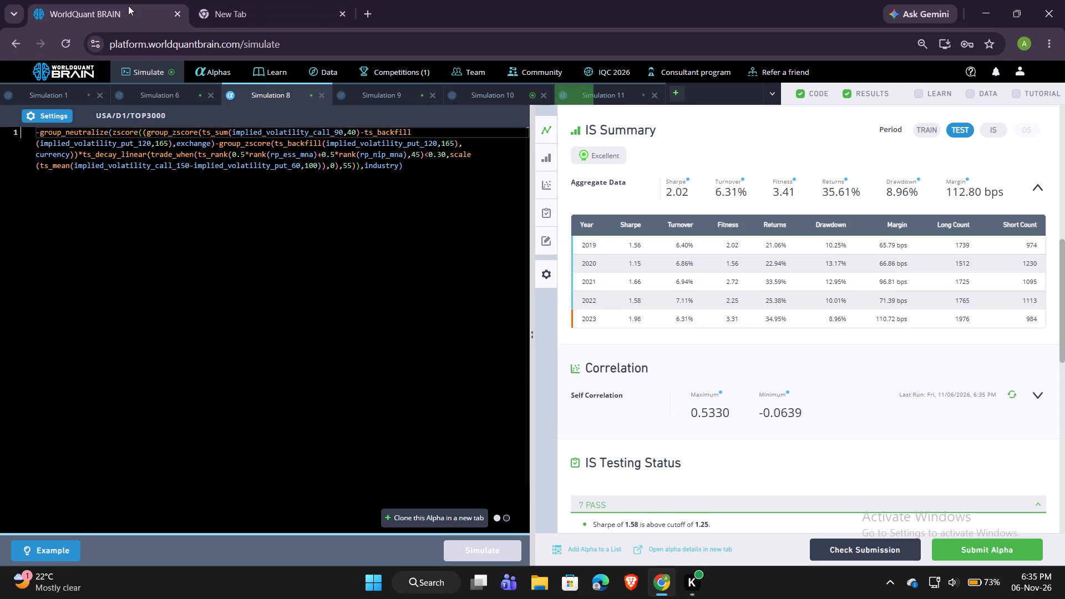
Set Simulation 8's decay to 6, apply the settings and run the simulation.
{"action": "left_click", "coordinate": [49, 113]}
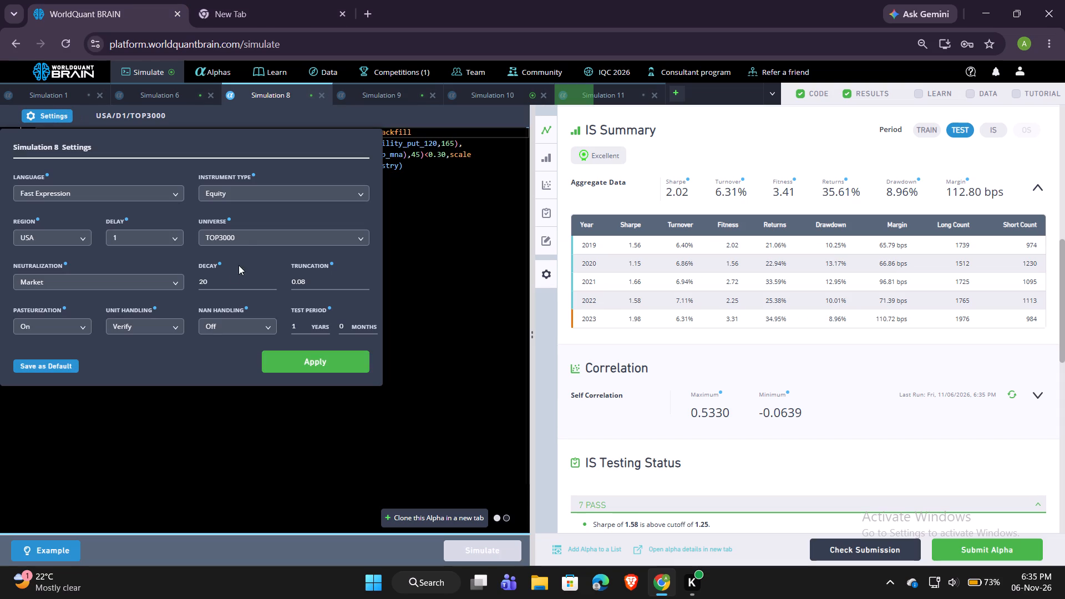
{"action": "left_click", "coordinate": [224, 278]}
{"action": "key", "text": "BackSpace"}
{"action": "key", "text": "BackSpace"}
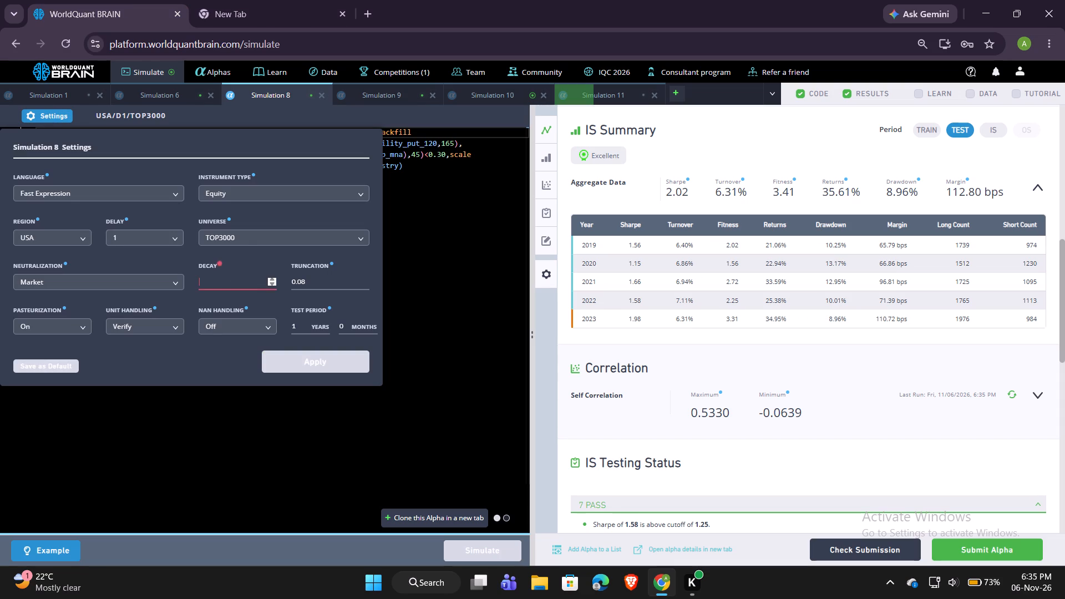
{"action": "key", "text": "6"}
{"action": "left_click", "coordinate": [307, 366]}
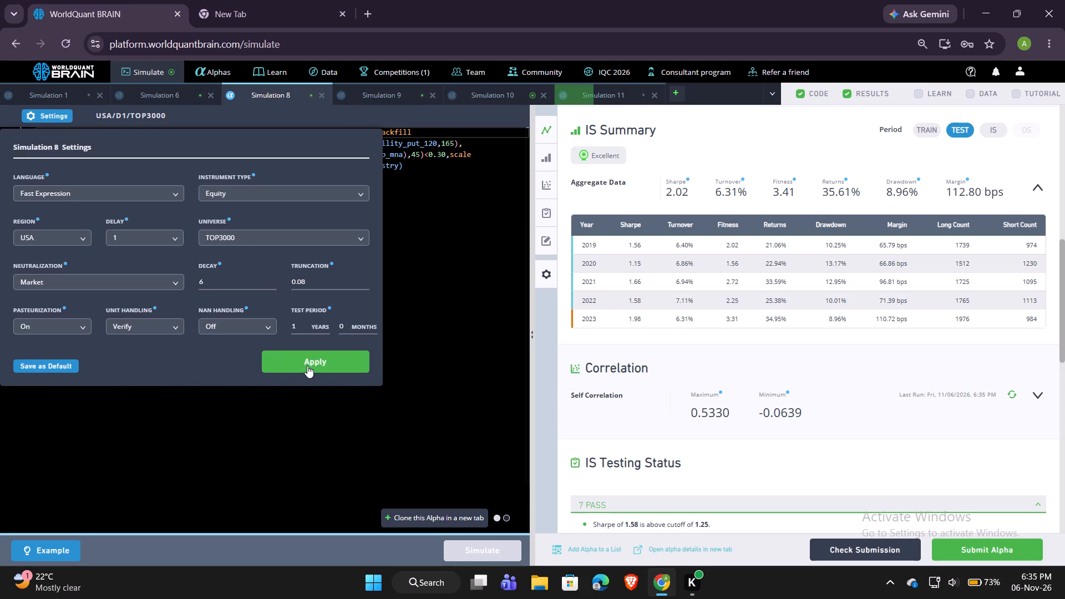
{"action": "left_click", "coordinate": [488, 551]}
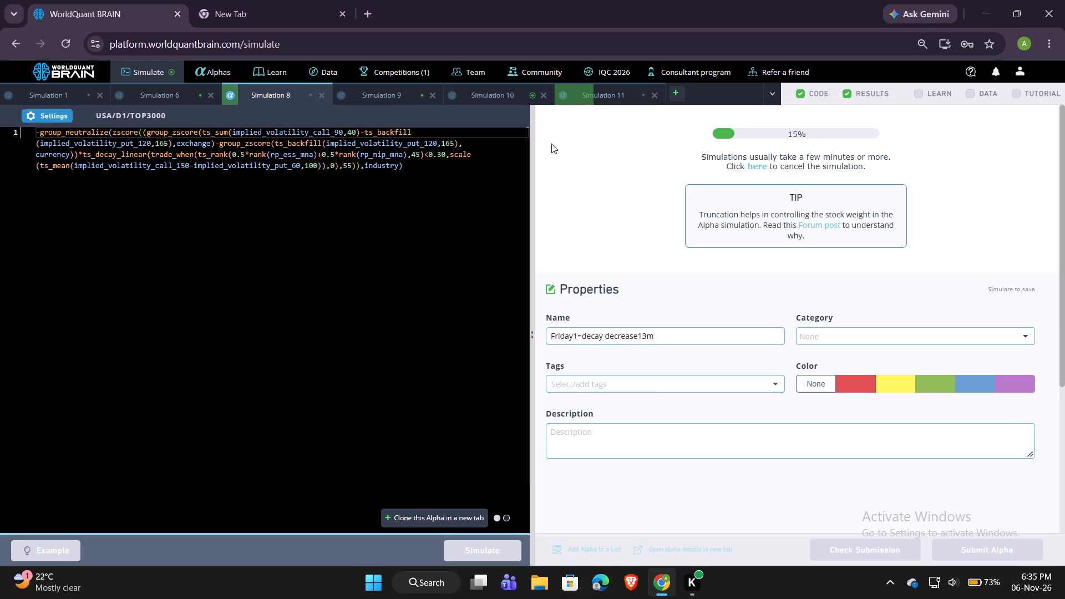
Examine Simulation 11's test-period PnL, yearly summary, passed tests and settings, run its self-correlation check, and compare with the 11 entry in the New Tab notes.
{"action": "left_click", "coordinate": [599, 97]}
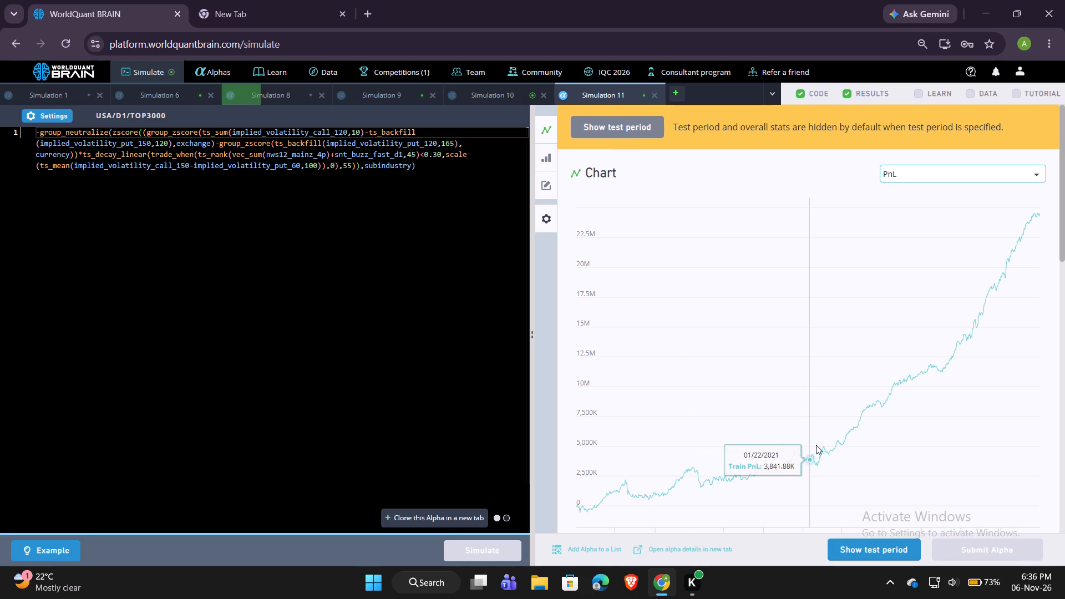
{"action": "left_click", "coordinate": [854, 556]}
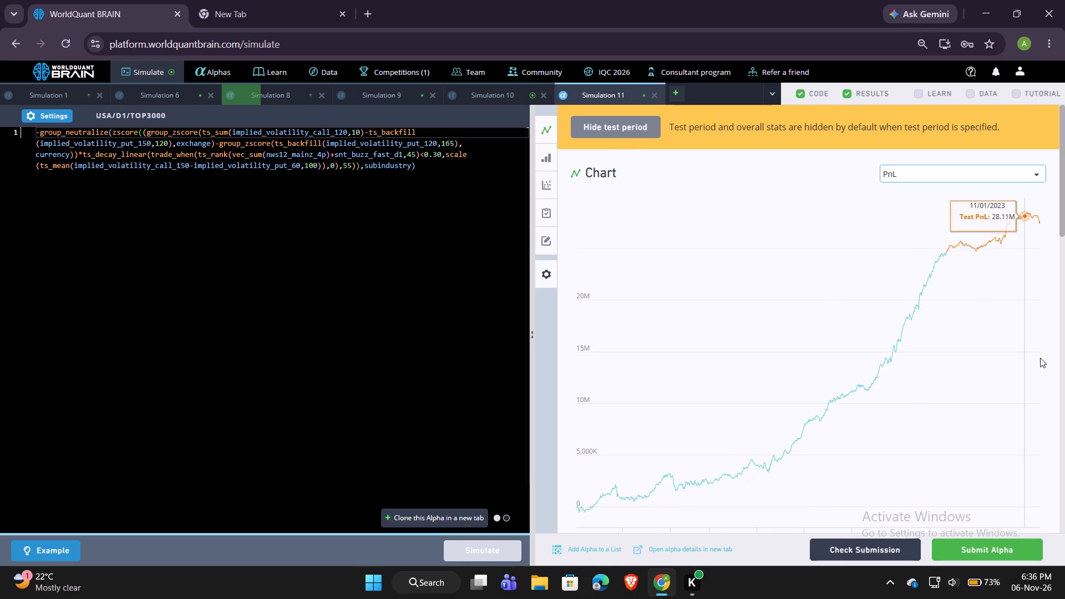
{"action": "scroll", "coordinate": [1040, 357], "scroll_direction": "down", "scroll_amount": 2}
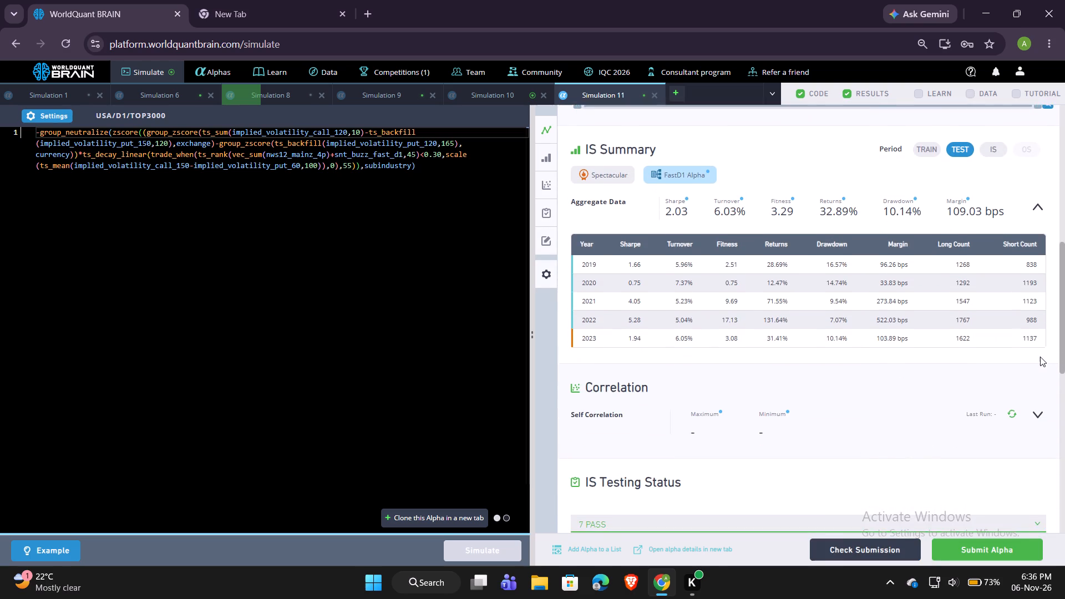
{"action": "scroll", "coordinate": [1040, 357], "scroll_direction": "down", "scroll_amount": 1}
{"action": "left_click", "coordinate": [1012, 403]}
{"action": "scroll", "coordinate": [1012, 403], "scroll_direction": "down", "scroll_amount": 1}
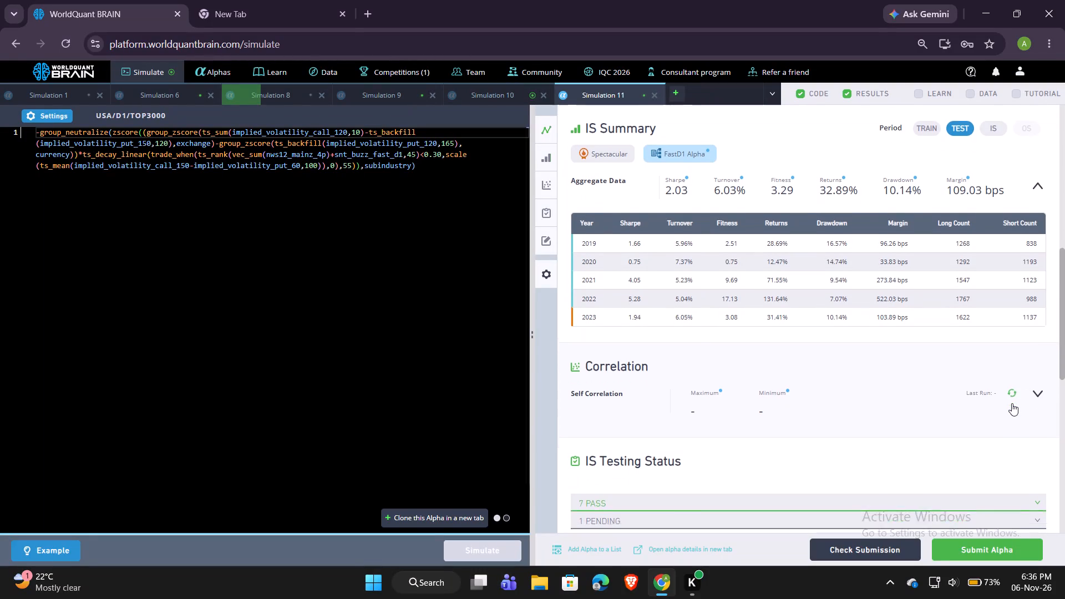
{"action": "scroll", "coordinate": [1012, 403], "scroll_direction": "down", "scroll_amount": 1}
{"action": "left_click", "coordinate": [973, 482]}
{"action": "scroll", "coordinate": [891, 439], "scroll_direction": "down", "scroll_amount": 1}
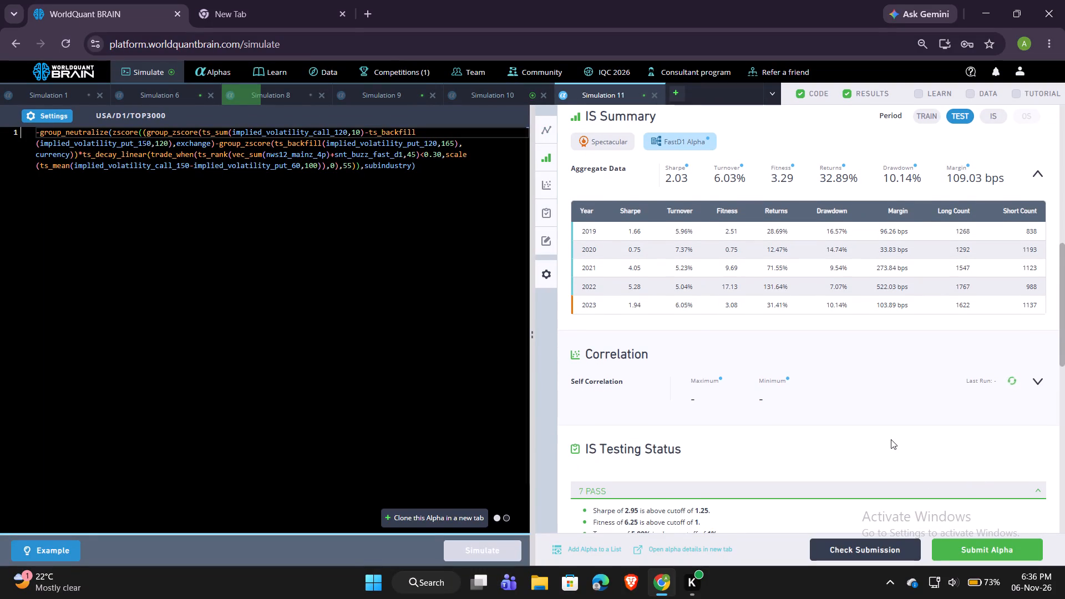
{"action": "scroll", "coordinate": [891, 439], "scroll_direction": "down", "scroll_amount": 1}
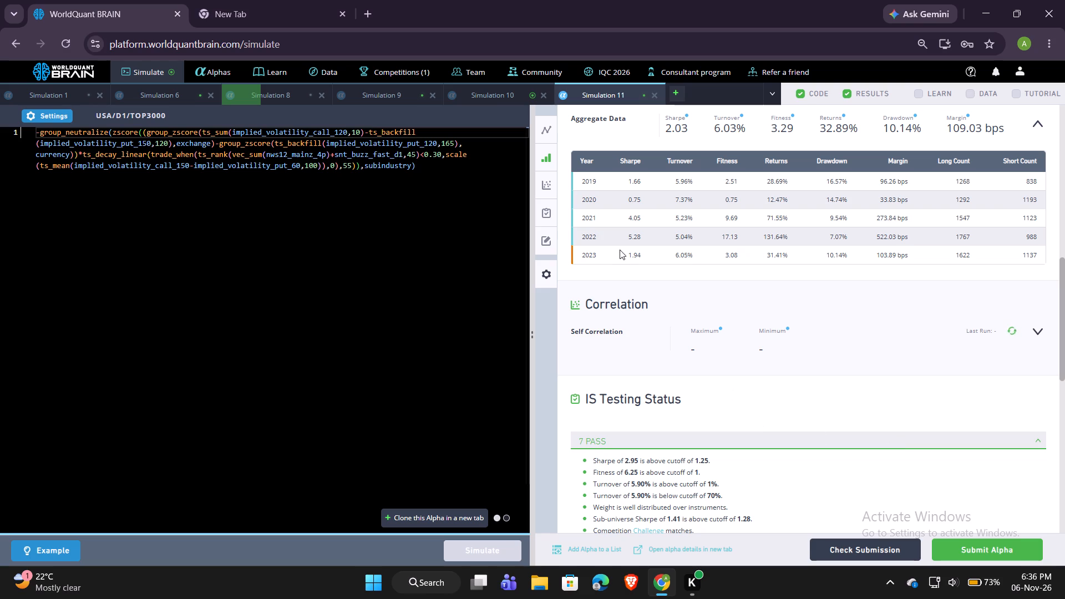
{"action": "left_click", "coordinate": [233, 0]}
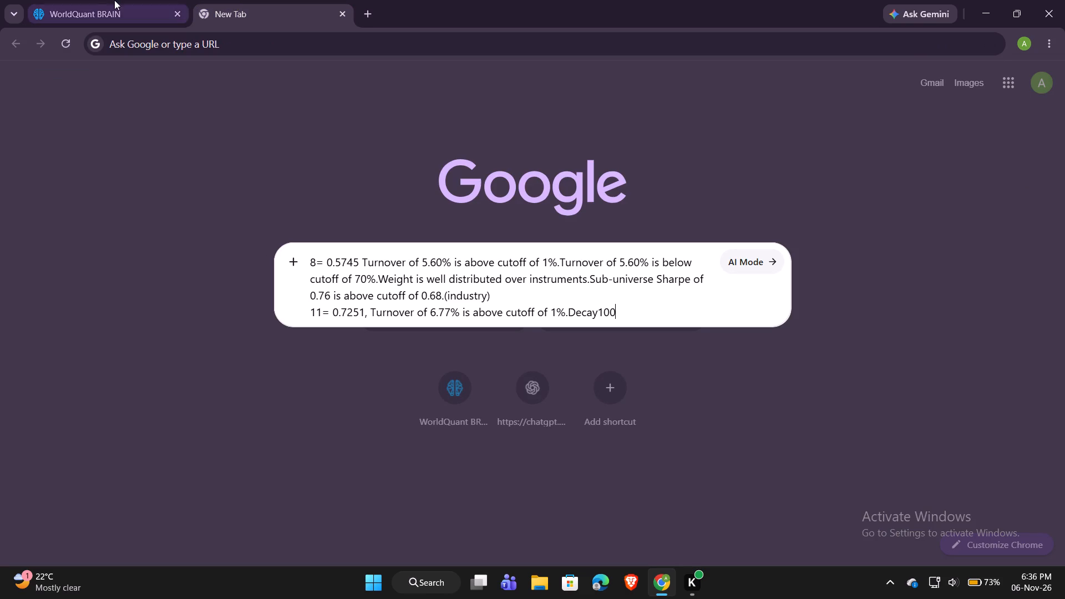
{"action": "left_click", "coordinate": [73, 0]}
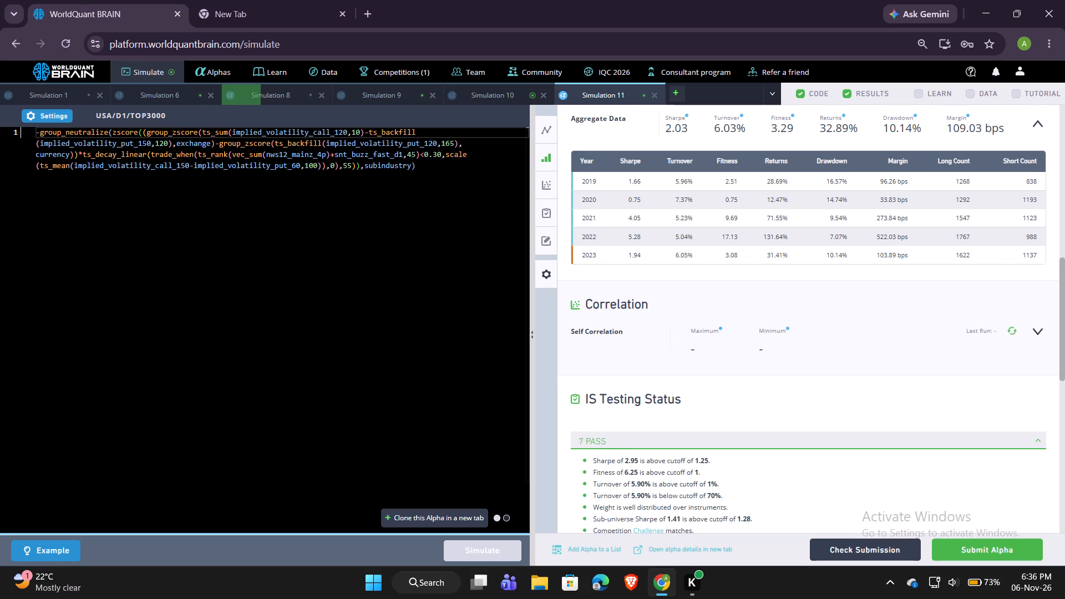
{"action": "left_click", "coordinate": [61, 116]}
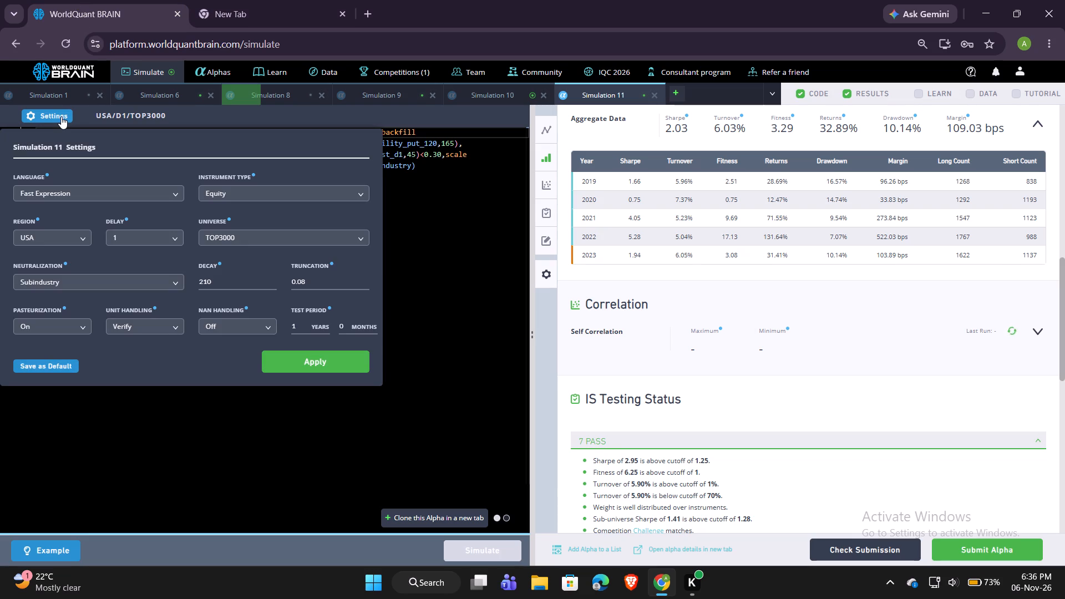
{"action": "left_click", "coordinate": [61, 116]}
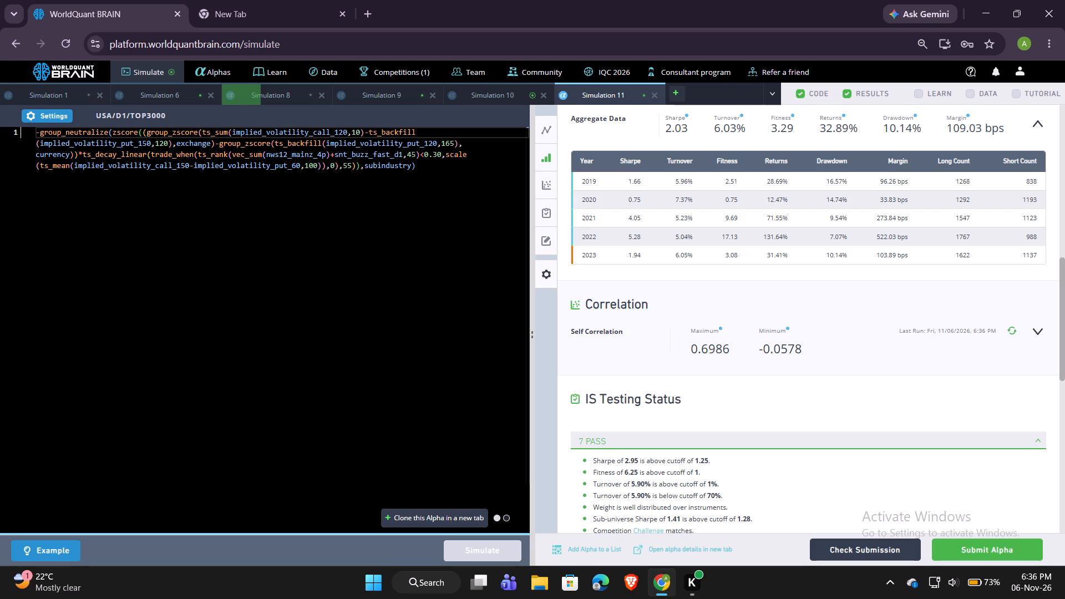
Change the first field in Simulation 11's expression to implied_volatility_call_90, inside ts_sum.
{"action": "left_click", "coordinate": [343, 133]}
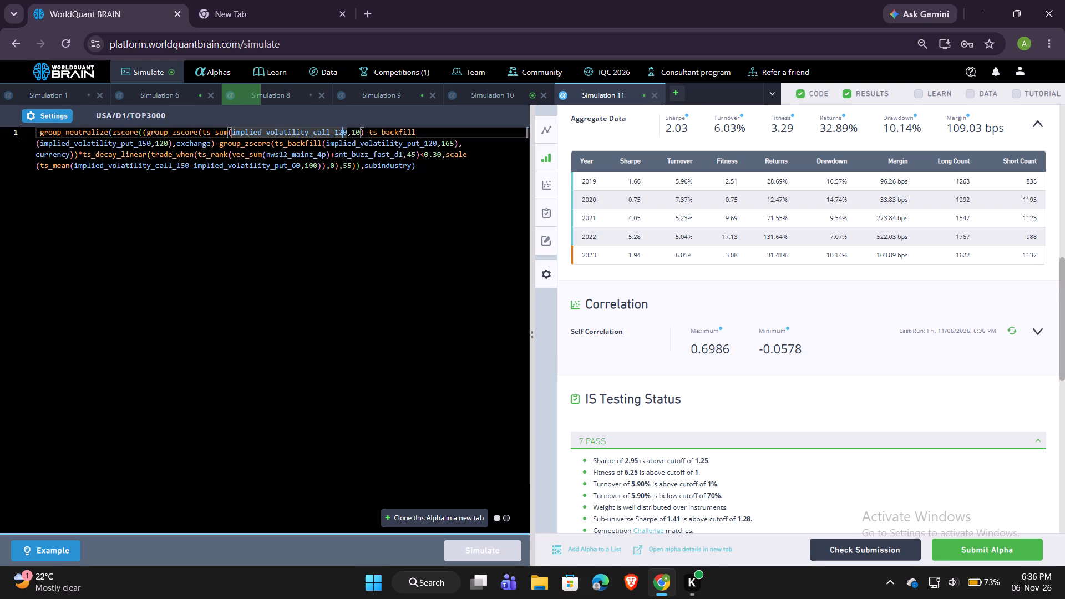
{"action": "key", "text": "BackSpace"}
{"action": "key", "text": "BackSpace"}
{"action": "key", "text": "9"}
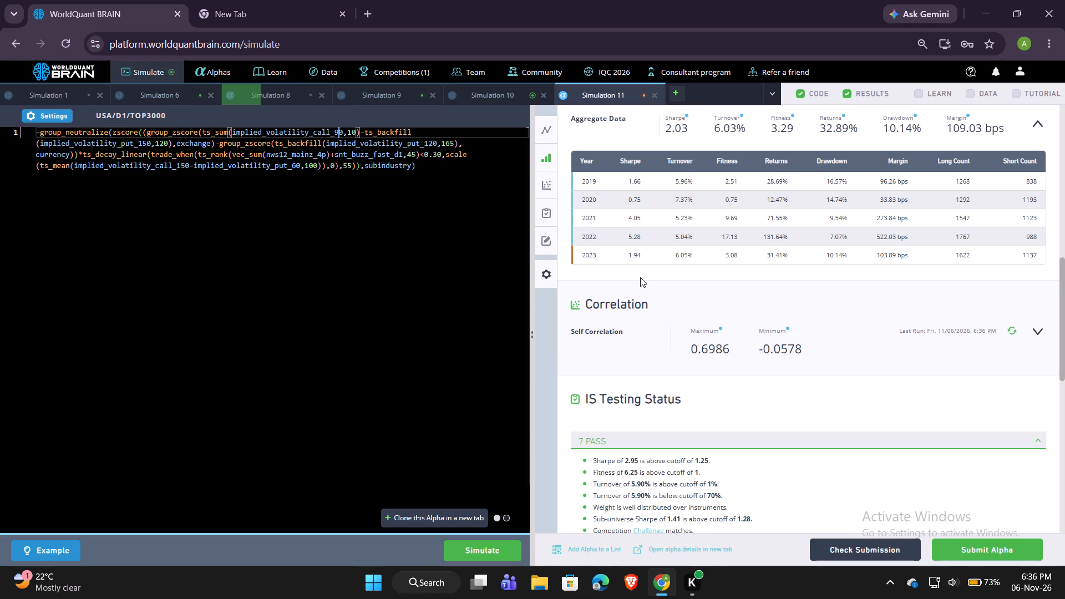
Copy Simulation 11's maximum self-correlation, 0.6986, over the correlation value in the 11 entry of the New Tab notes.
{"action": "scroll", "coordinate": [686, 375], "scroll_direction": "down", "scroll_amount": 1}
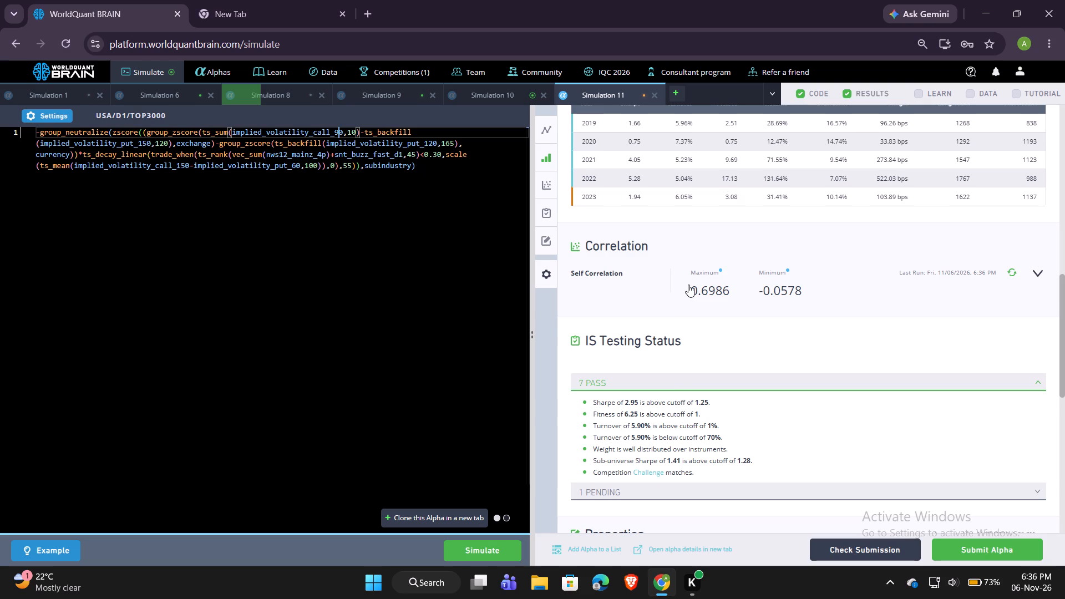
{"action": "left_click_drag", "start_coordinate": [688, 285], "coordinate": [731, 289]}
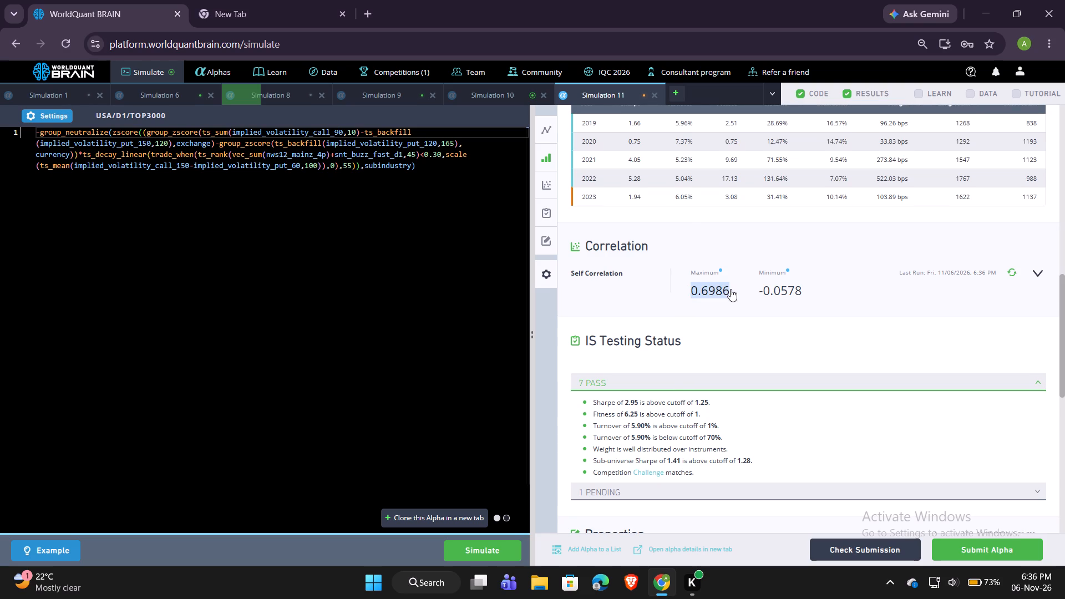
{"action": "key", "text": "ctrl+c"}
{"action": "left_click", "coordinate": [254, 0]}
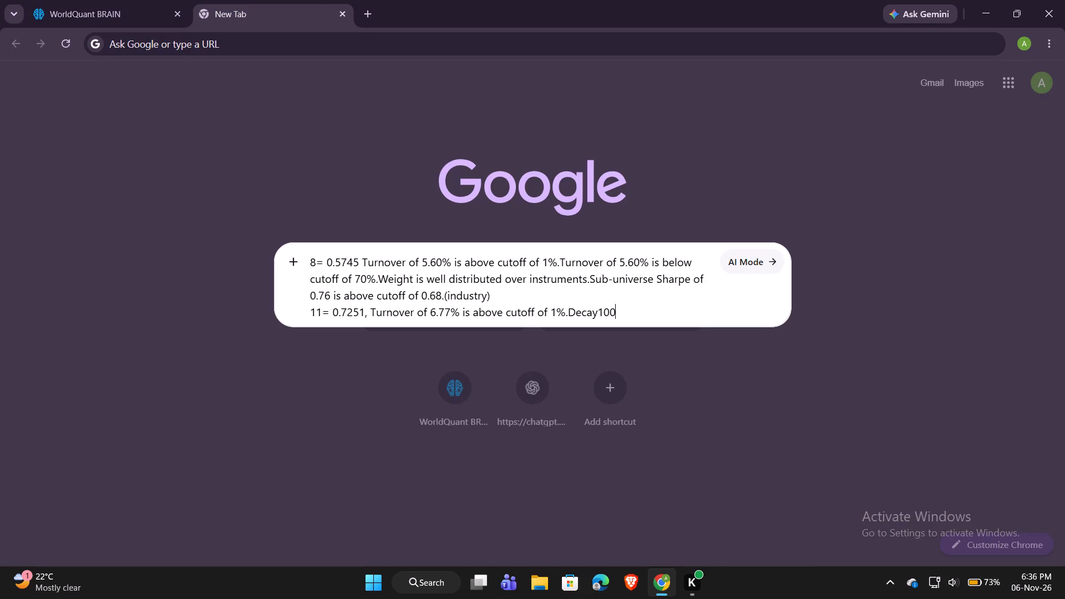
{"action": "left_click", "coordinate": [142, 0]}
{"action": "left_click", "coordinate": [206, 4]}
{"action": "left_click_drag", "start_coordinate": [365, 314], "coordinate": [351, 316]}
{"action": "left_click_drag", "start_coordinate": [351, 316], "coordinate": [331, 317]}
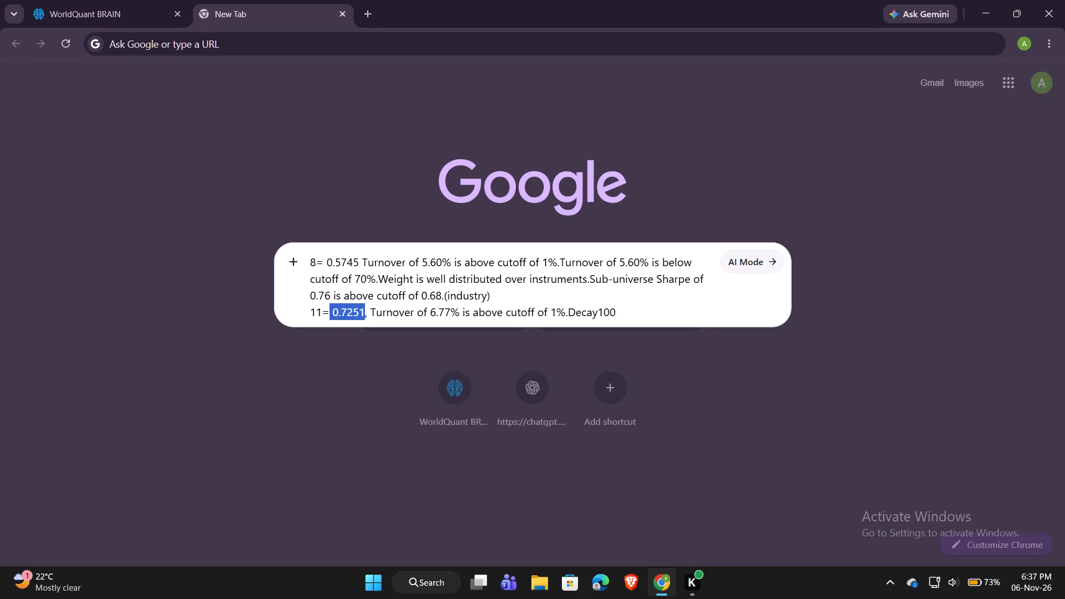
{"action": "key", "text": "ctrl+v"}
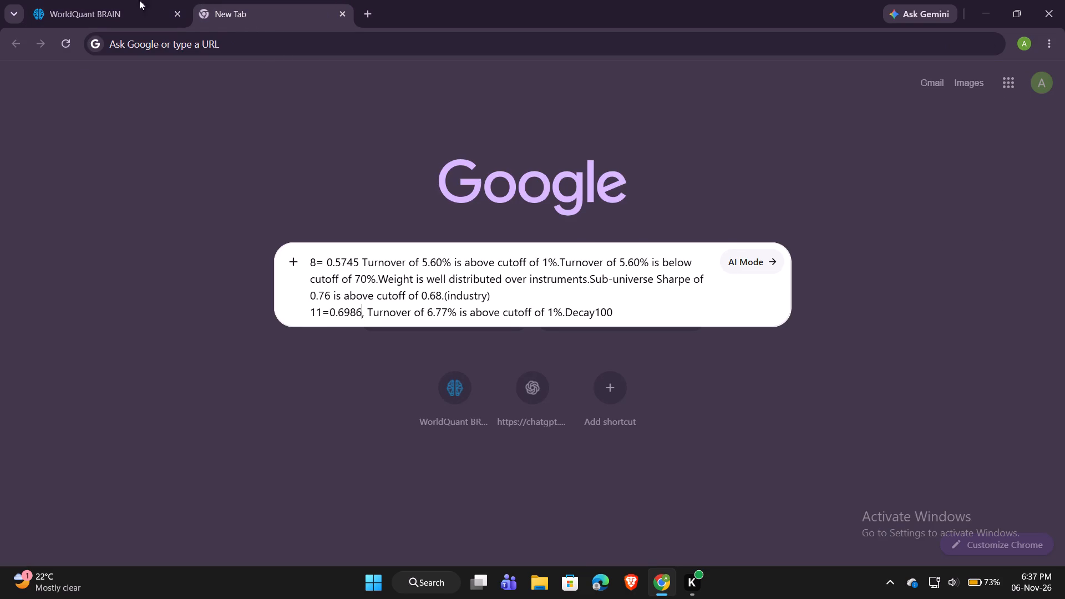
Replace the rest of the 11 note with Simulation 11's copied test results, from turnover through sub-universe Sharpe.
{"action": "left_click", "coordinate": [118, 0]}
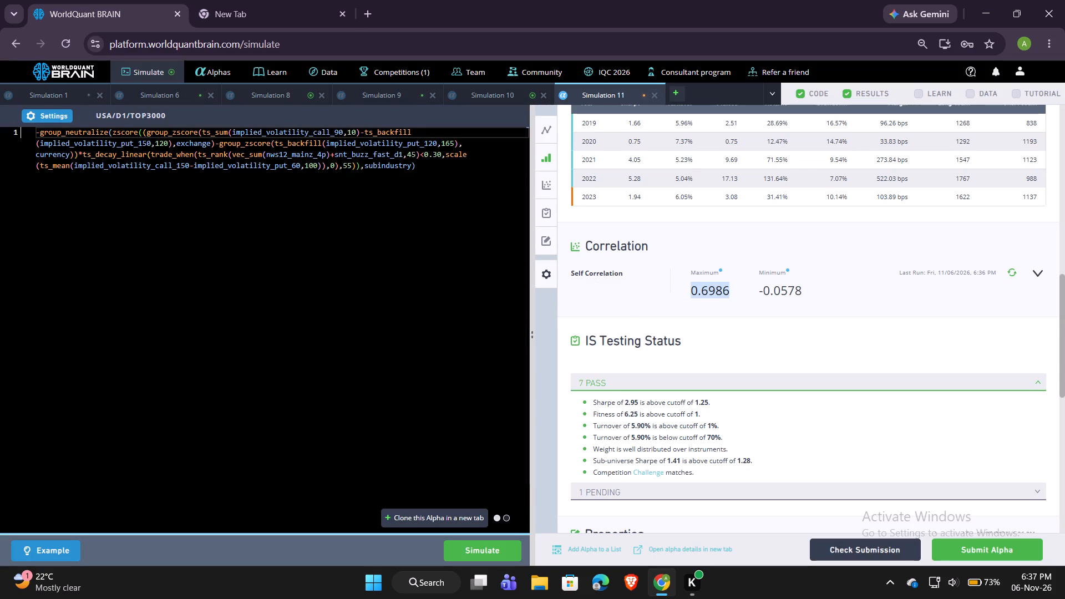
{"action": "left_click_drag", "start_coordinate": [593, 430], "coordinate": [706, 435]}
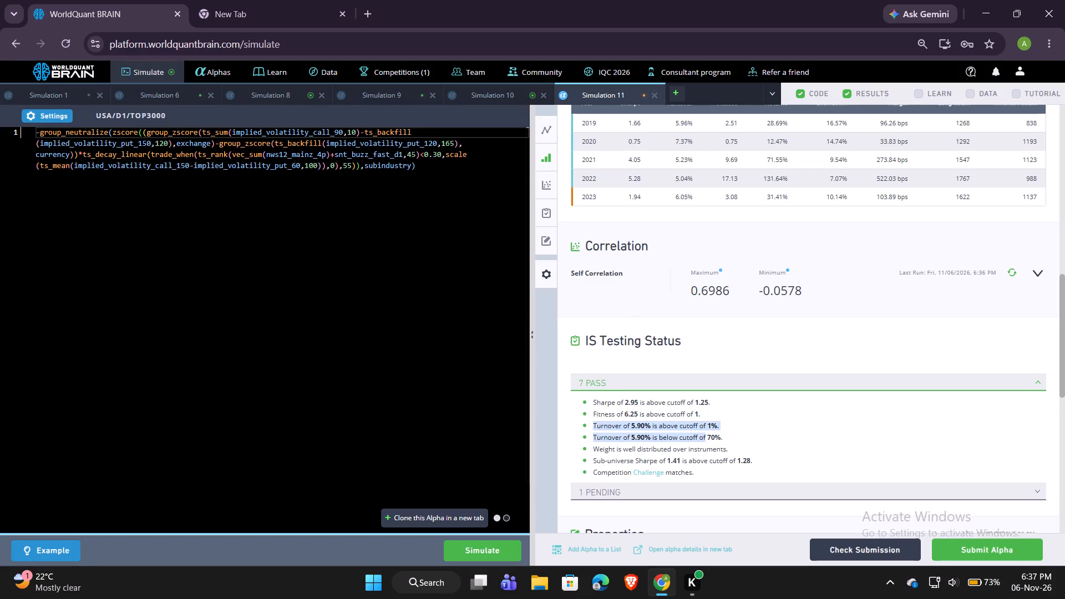
{"action": "left_click_drag", "start_coordinate": [706, 435], "coordinate": [752, 453]}
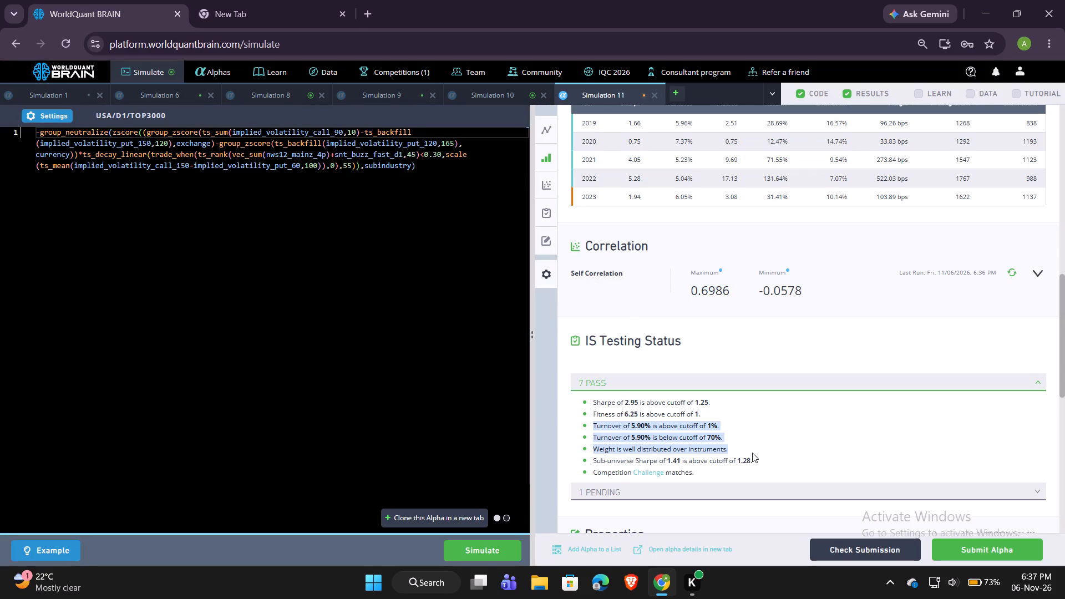
{"action": "left_click_drag", "start_coordinate": [752, 453], "coordinate": [757, 458]}
{"action": "key", "text": "ctrl+c"}
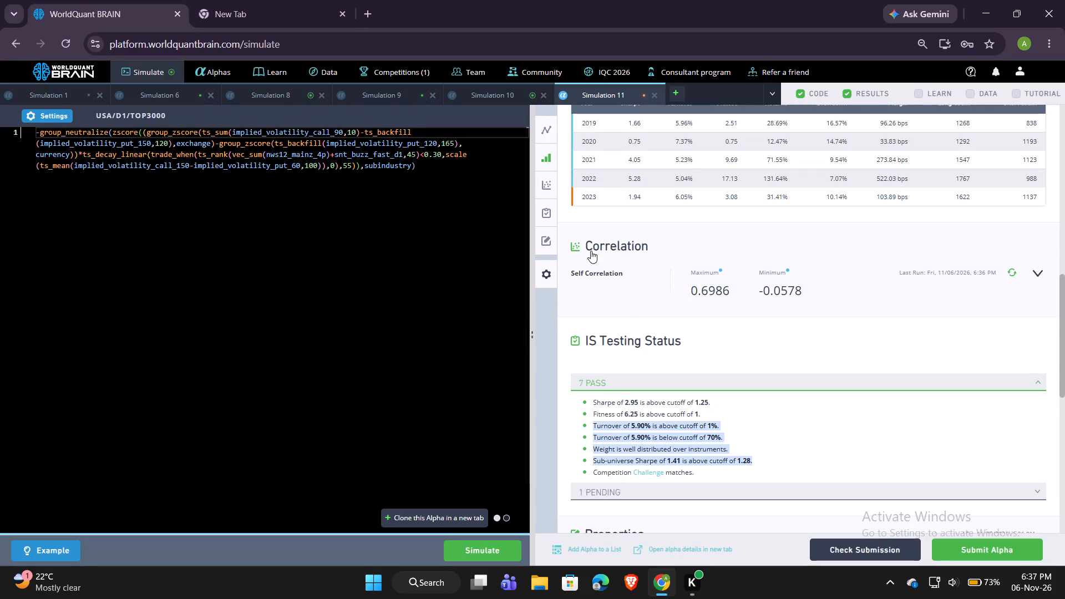
{"action": "left_click", "coordinate": [252, 7]}
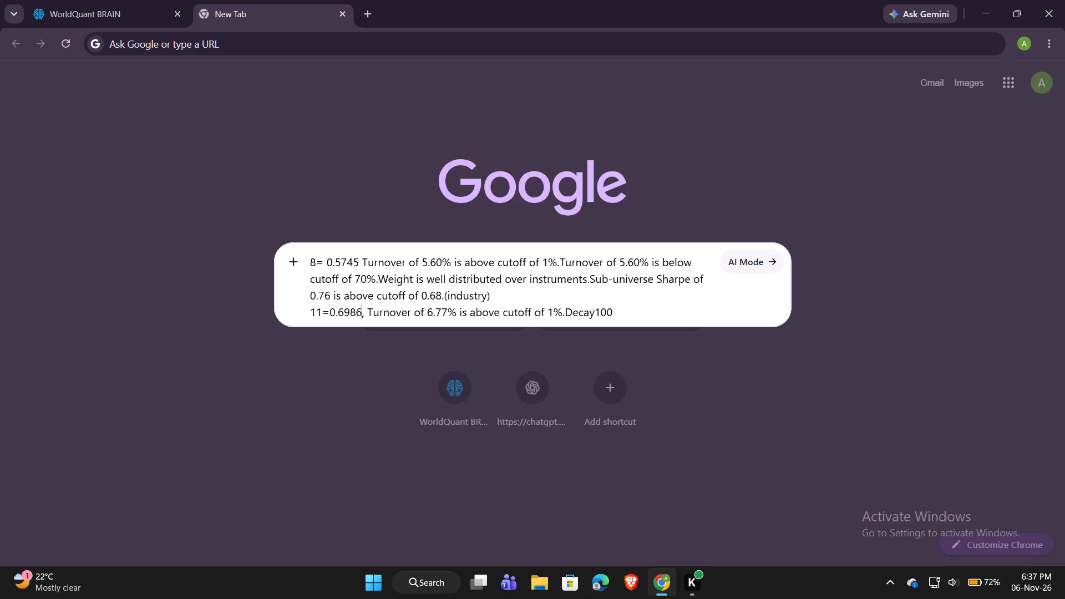
{"action": "left_click", "coordinate": [366, 312]}
{"action": "left_click_drag", "start_coordinate": [366, 312], "coordinate": [468, 307]}
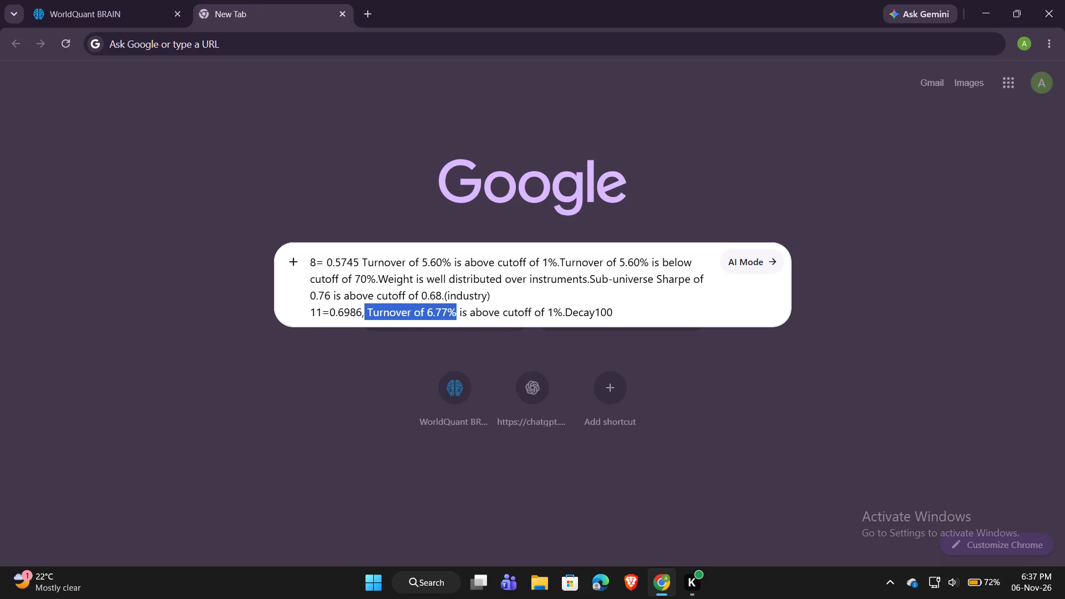
{"action": "left_click_drag", "start_coordinate": [468, 307], "coordinate": [623, 319]}
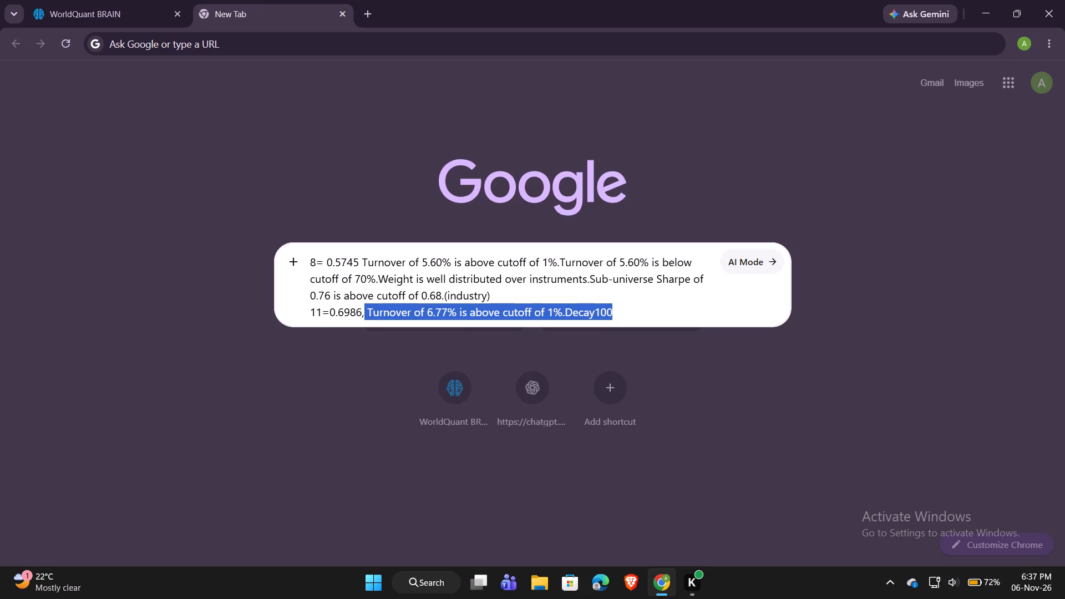
{"action": "key", "text": "ctrl+v"}
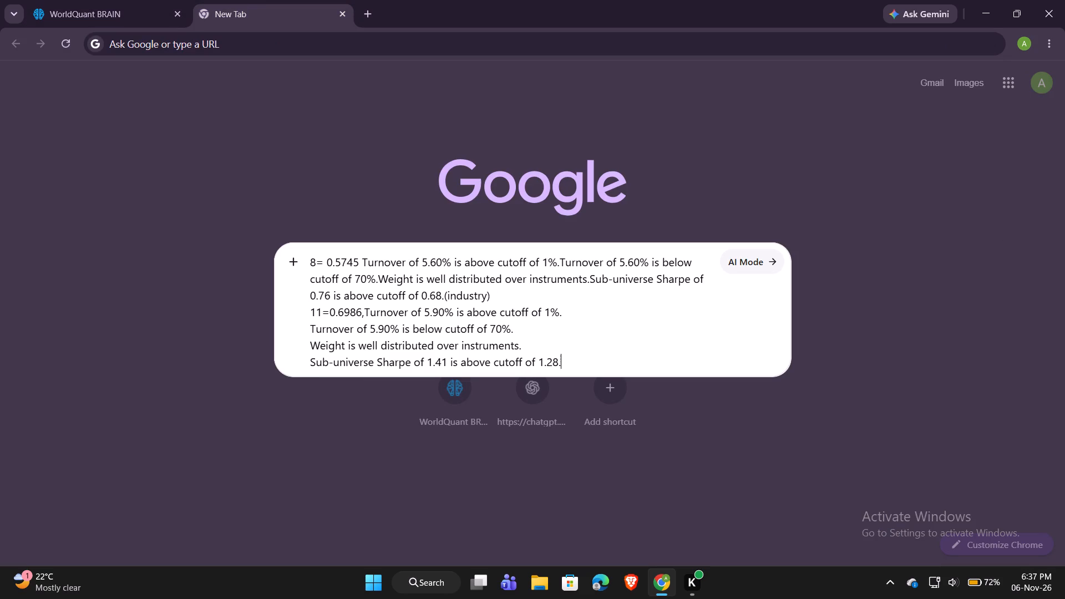
Join the 11 note's pasted lines into one continuous entry, insert a blank line between the 8 and 11 entries, and return to WorldQuant BRAIN.
{"action": "left_click", "coordinate": [313, 324]}
{"action": "key", "text": "Left"}
{"action": "key", "text": "BackSpace"}
{"action": "key", "text": "Down"}
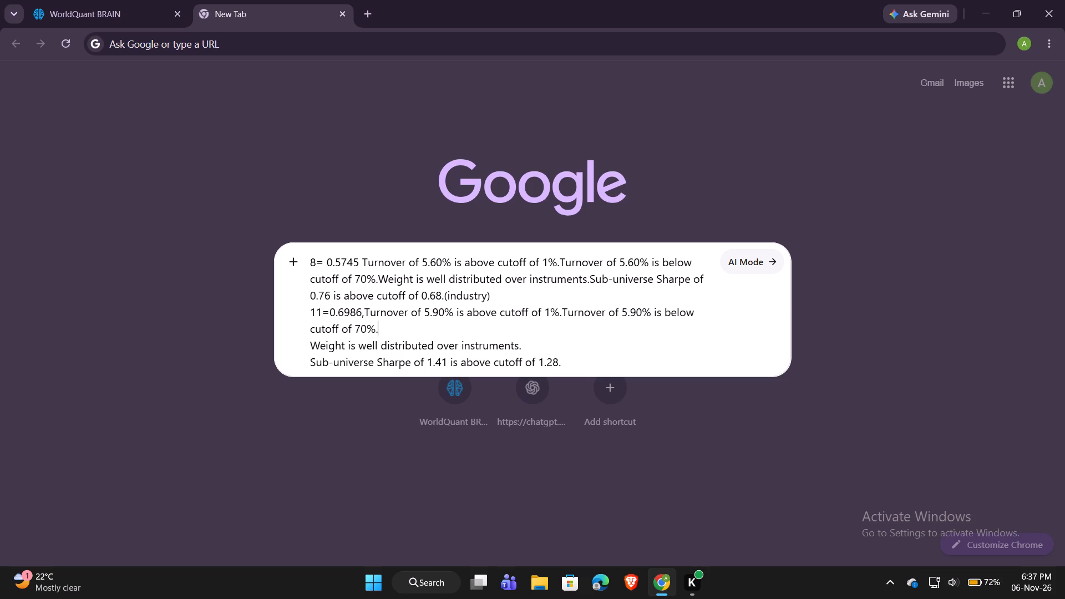
{"action": "key", "text": "Delete"}
{"action": "key", "text": "Down"}
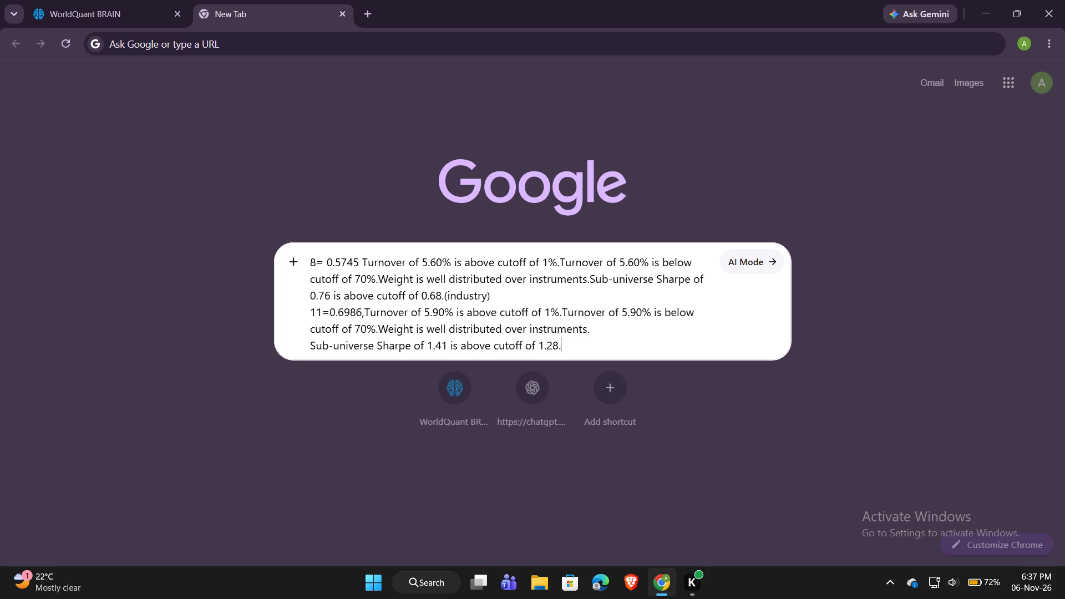
{"action": "key", "text": "Up"}
{"action": "key", "text": "Right"}
{"action": "key", "text": "Right"}
{"action": "key", "text": "Right"}
{"action": "key", "text": "Right"}
{"action": "key", "text": "Right"}
{"action": "key", "text": "Right"}
{"action": "key", "text": "Delete"}
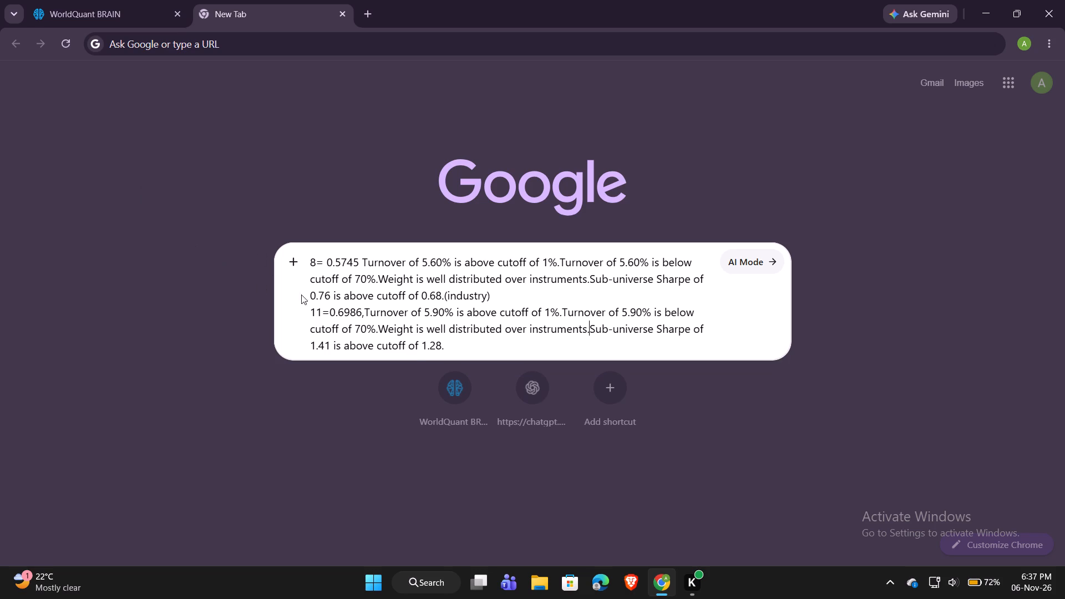
{"action": "left_click", "coordinate": [502, 296]}
{"action": "key", "text": "shift+Return"}
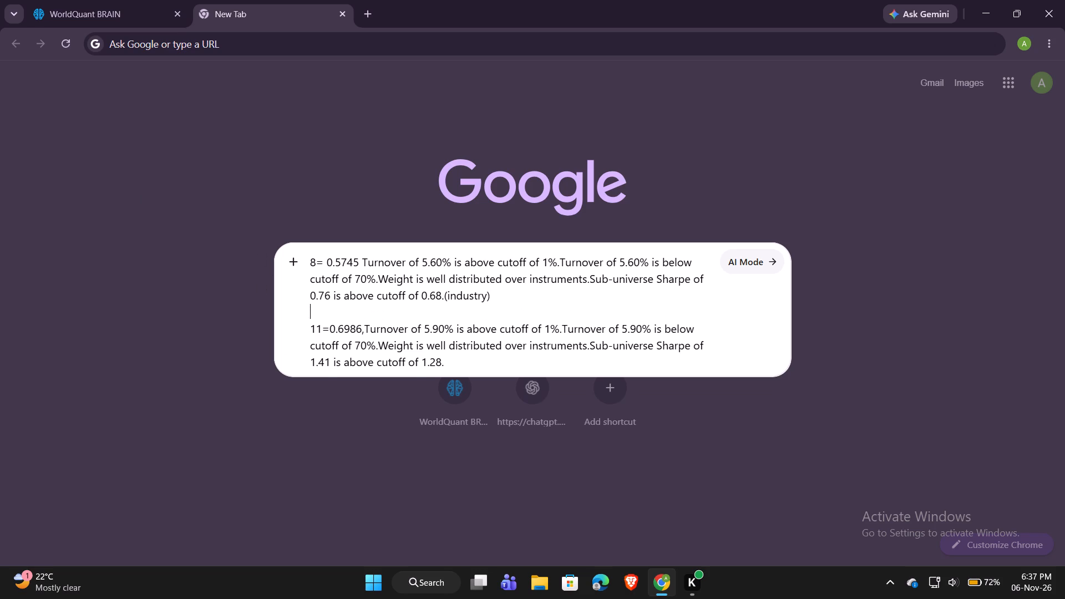
{"action": "left_click", "coordinate": [126, 22]}
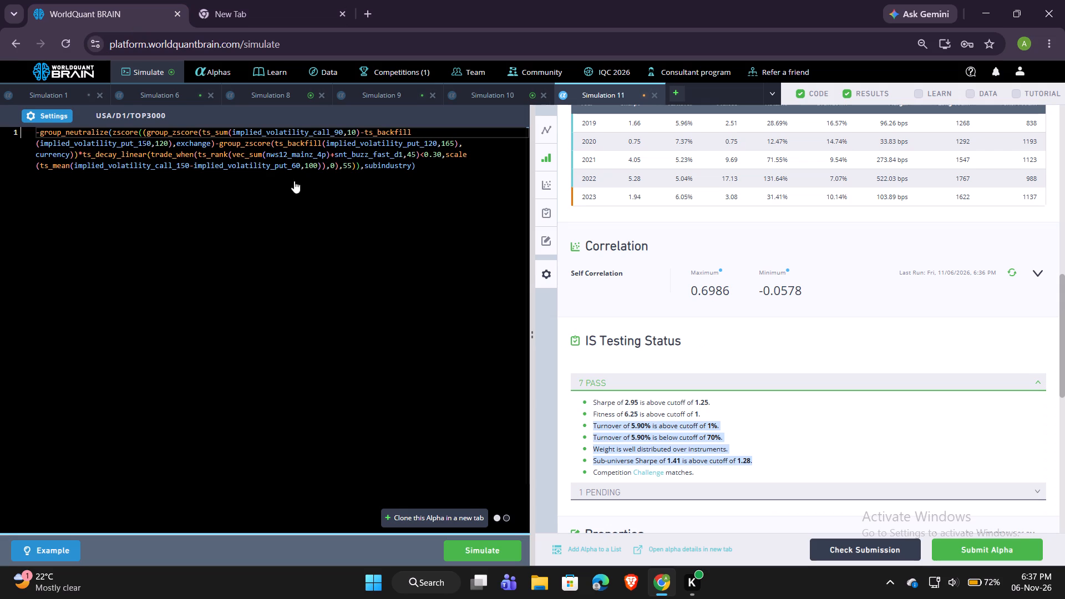
{"action": "left_click", "coordinate": [901, 418]}
Run Simulation 11 with the updated implied_volatility_call_90 expression.
{"action": "scroll", "coordinate": [754, 409], "scroll_direction": "down", "scroll_amount": 3}
{"action": "scroll", "coordinate": [754, 409], "scroll_direction": "up", "scroll_amount": 4}
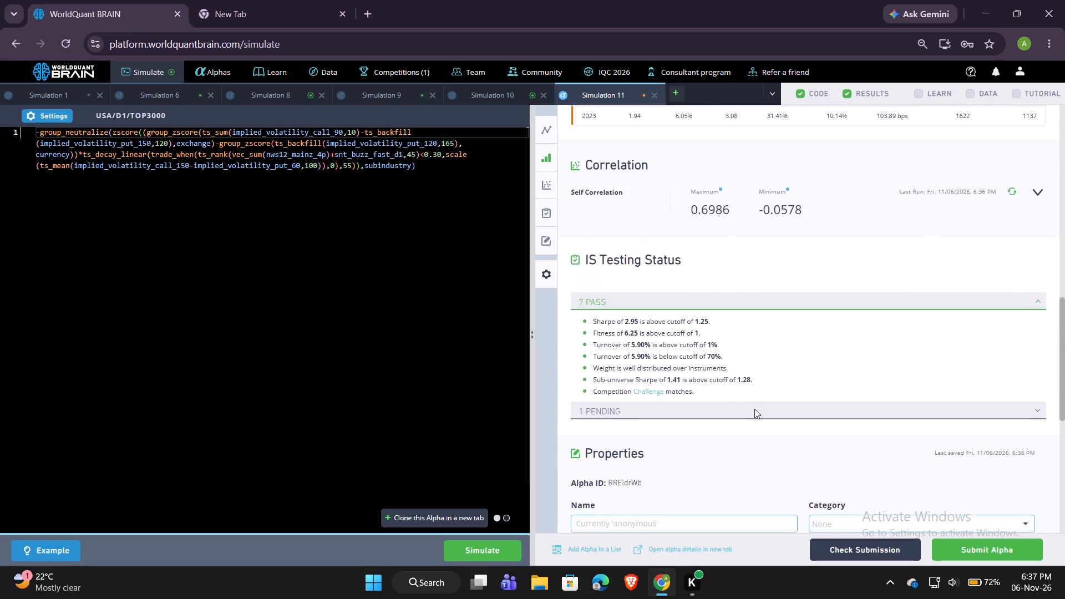
{"action": "scroll", "coordinate": [754, 409], "scroll_direction": "up", "scroll_amount": 1}
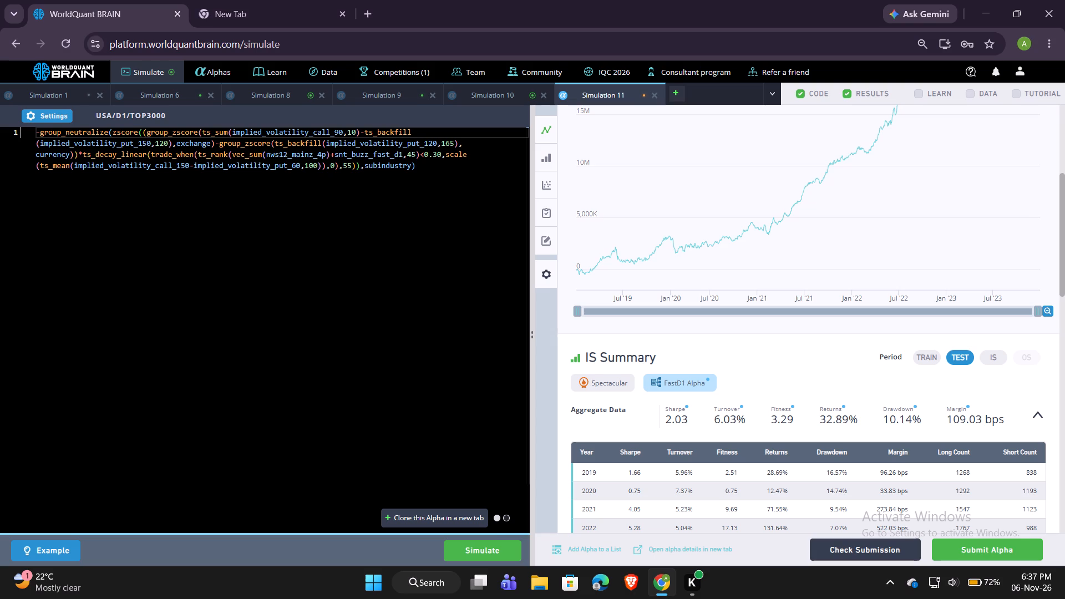
{"action": "left_click", "coordinate": [493, 547]}
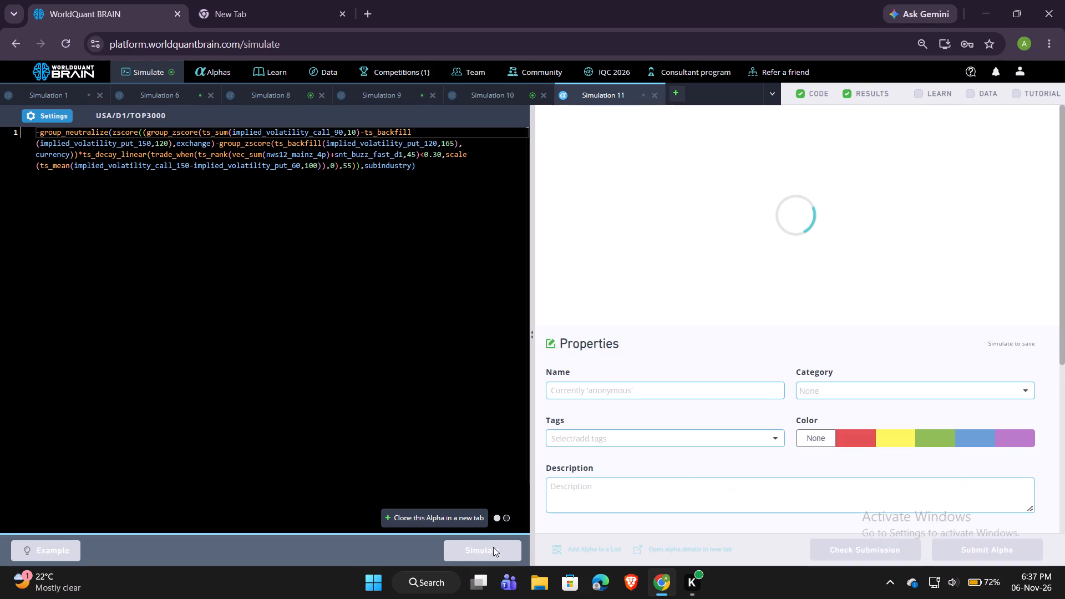
Append "(call120-90" to the end of the 11 entry in the New Tab notes and return to WorldQuant BRAIN.
{"action": "left_click", "coordinate": [229, 0]}
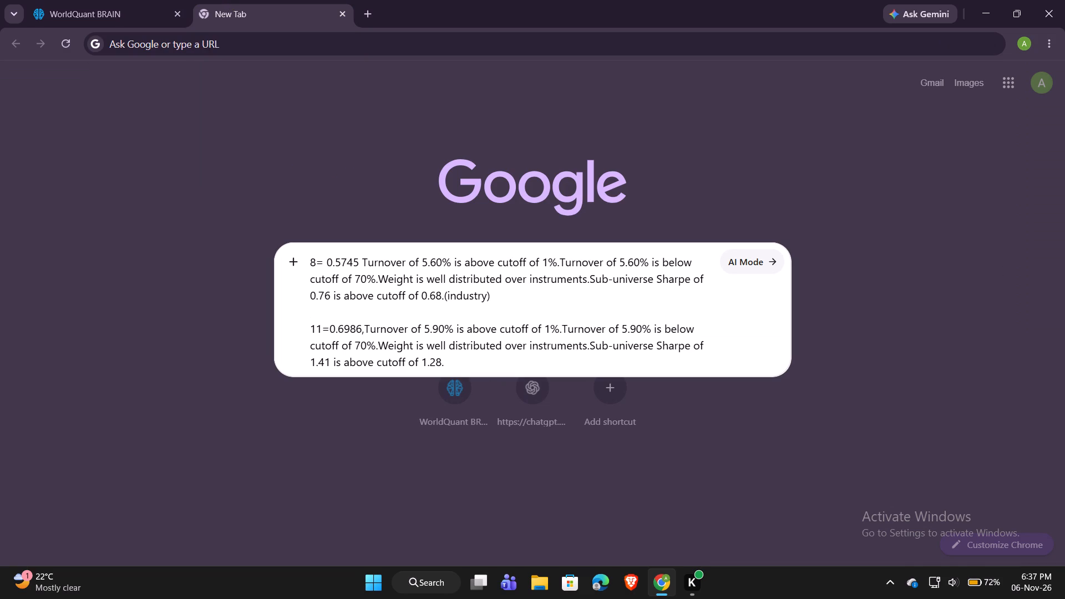
{"action": "left_click", "coordinate": [483, 365]}
{"action": "key", "text": "shift+parenleft"}
{"action": "type", "text": "call120"}
{"action": "type", "text": "-90"}
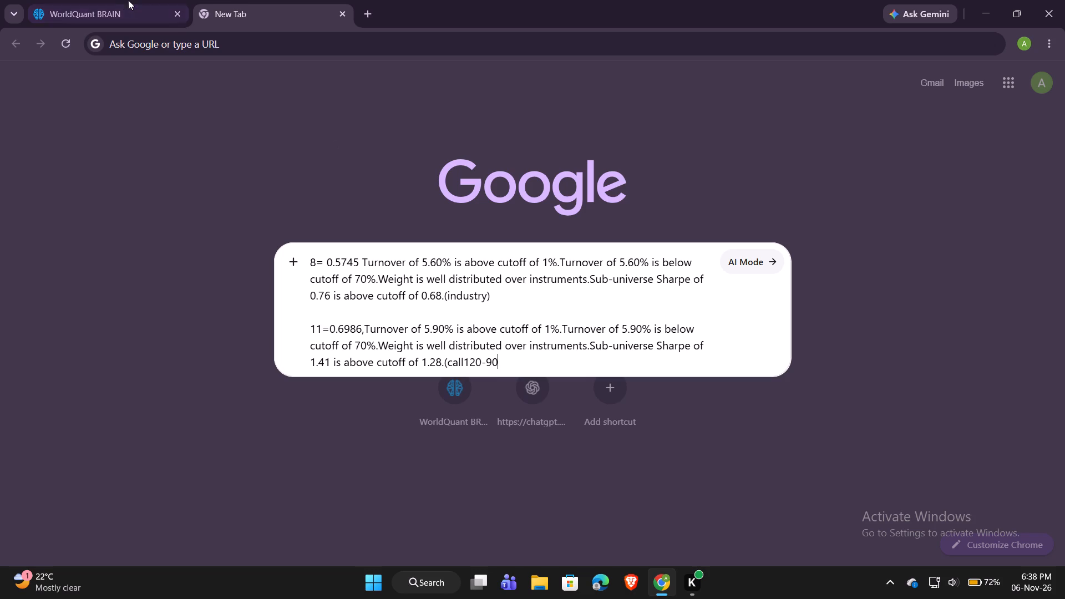
{"action": "left_click", "coordinate": [123, 0]}
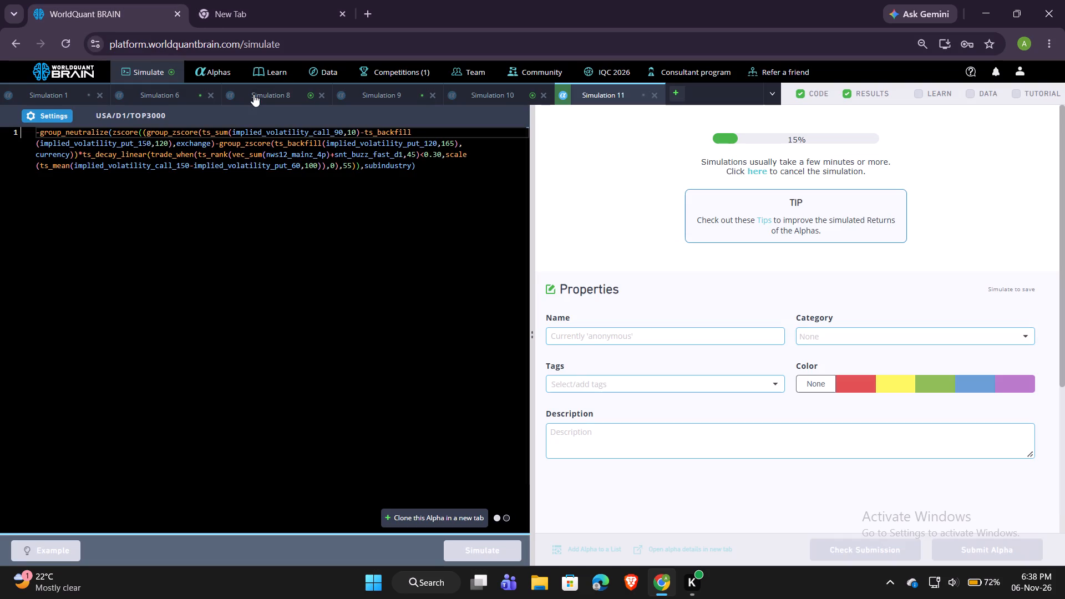
Show Simulation 8's test period, start its self-correlation check and expand its passed IS tests.
{"action": "left_click", "coordinate": [253, 94]}
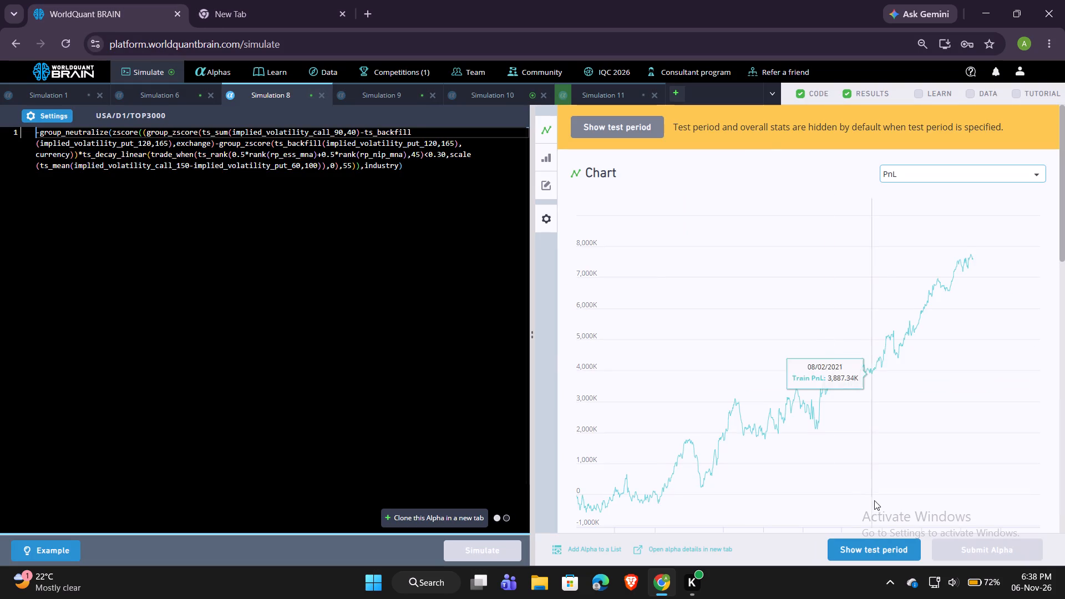
{"action": "left_click", "coordinate": [894, 546]}
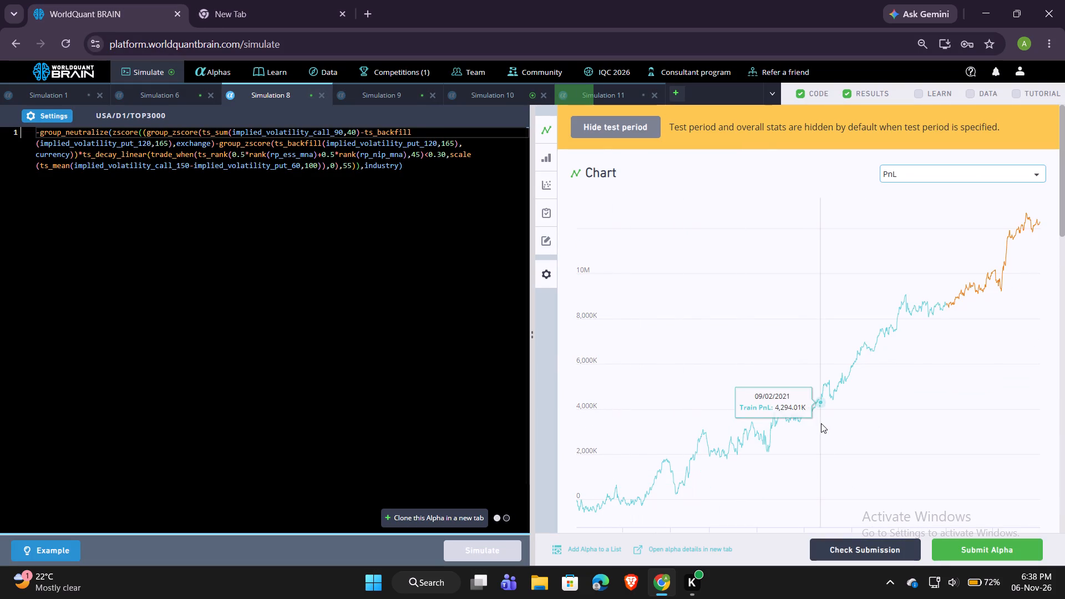
{"action": "scroll", "coordinate": [967, 297], "scroll_direction": "down", "scroll_amount": 1}
{"action": "scroll", "coordinate": [967, 297], "scroll_direction": "up", "scroll_amount": 1}
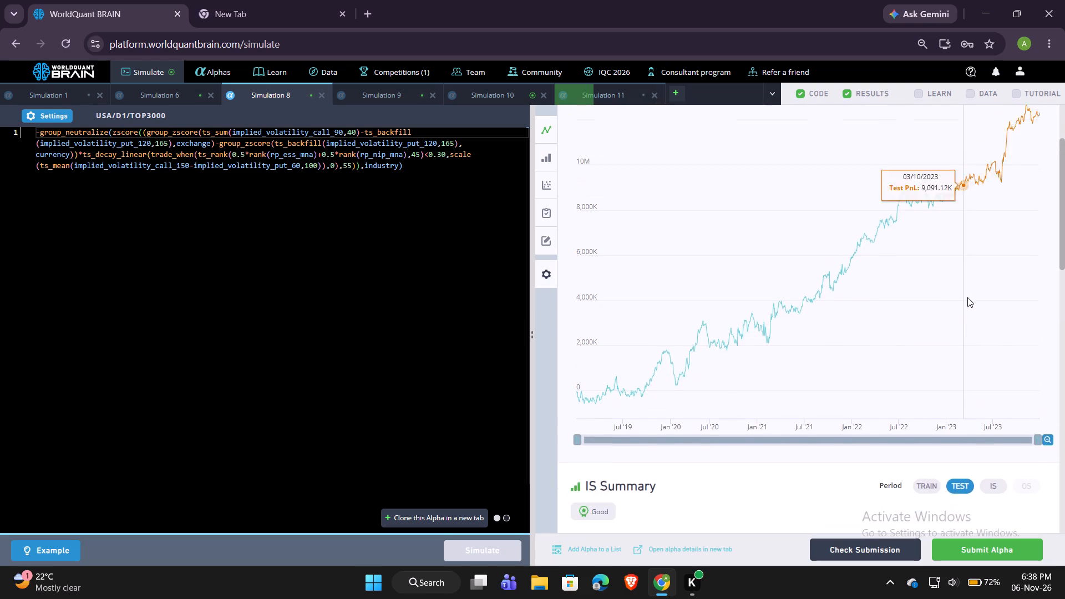
{"action": "scroll", "coordinate": [960, 221], "scroll_direction": "down", "scroll_amount": 3}
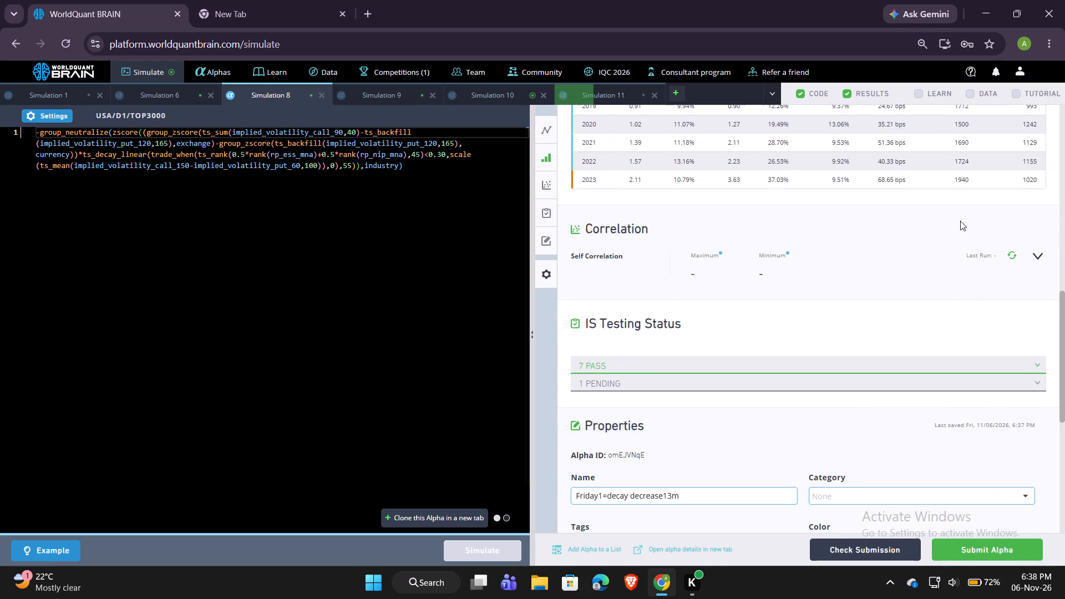
{"action": "left_click", "coordinate": [1015, 253]}
{"action": "left_click", "coordinate": [968, 366]}
{"action": "scroll", "coordinate": [887, 327], "scroll_direction": "up", "scroll_amount": 1}
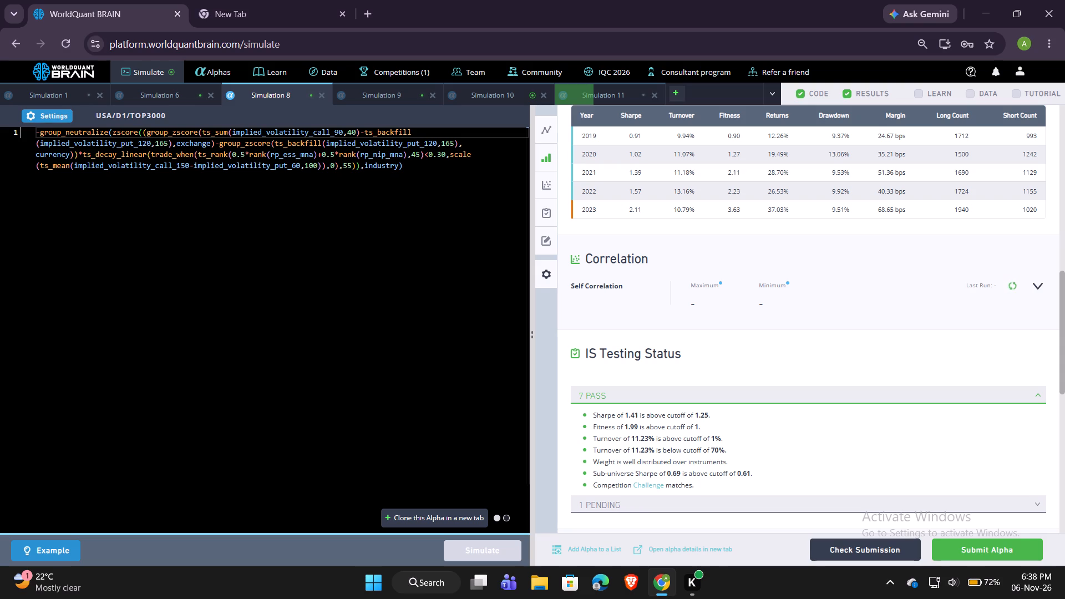
Set Simulation 8's decay to 48, apply the settings and run the simulation.
{"action": "left_click", "coordinate": [49, 111]}
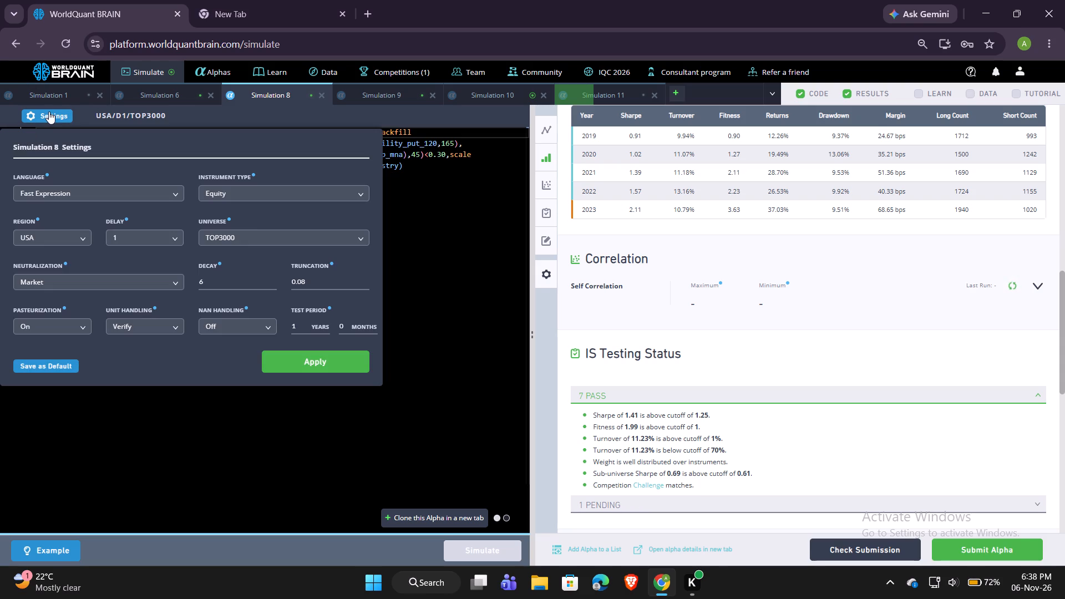
{"action": "left_click", "coordinate": [225, 282]}
{"action": "key", "text": "BackSpace"}
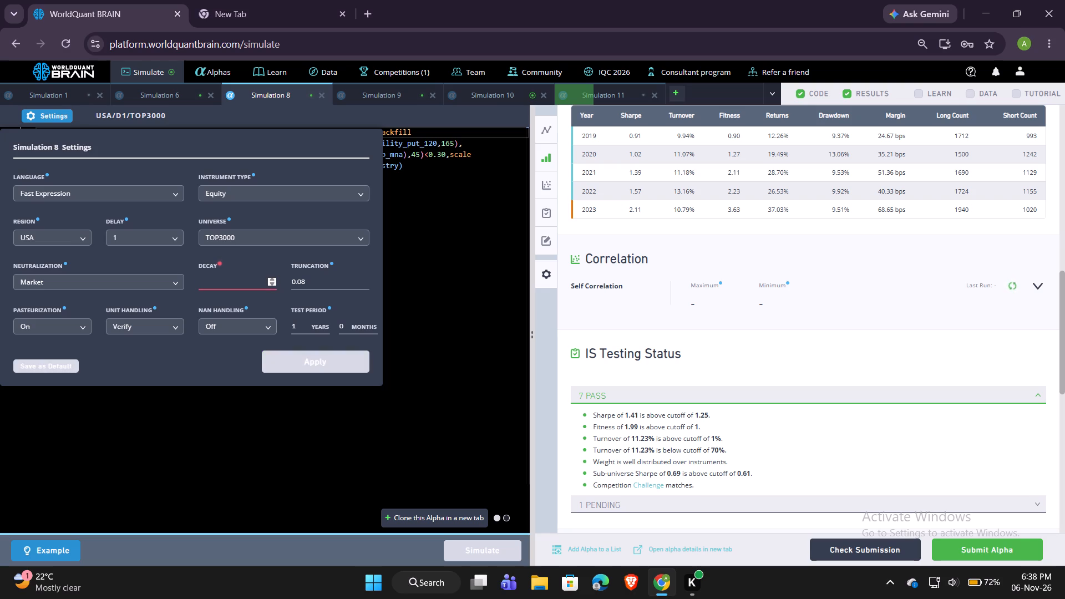
{"action": "key", "text": "4"}
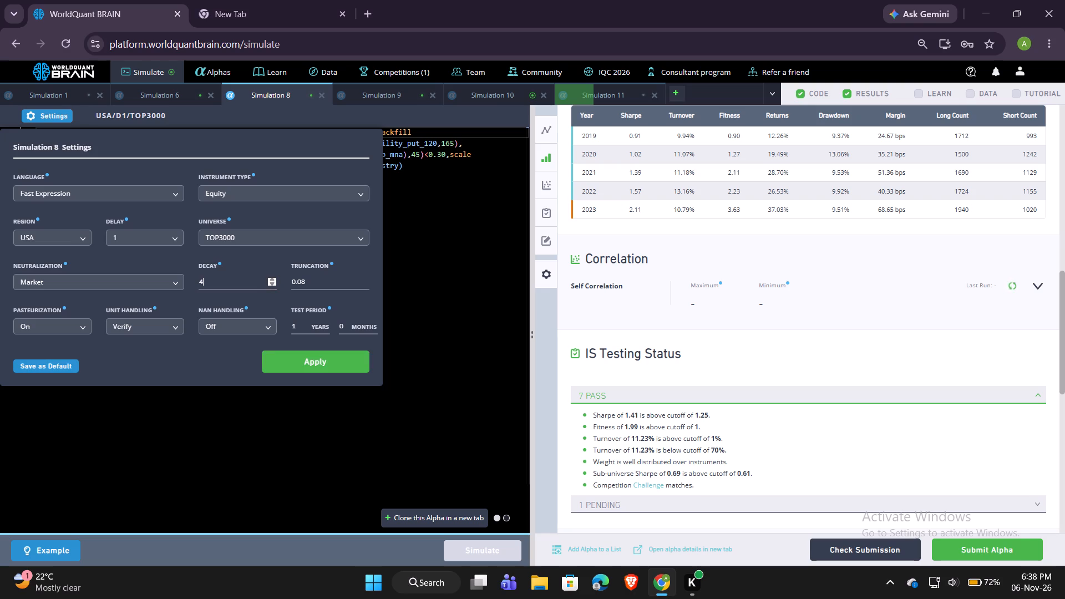
{"action": "key", "text": "8"}
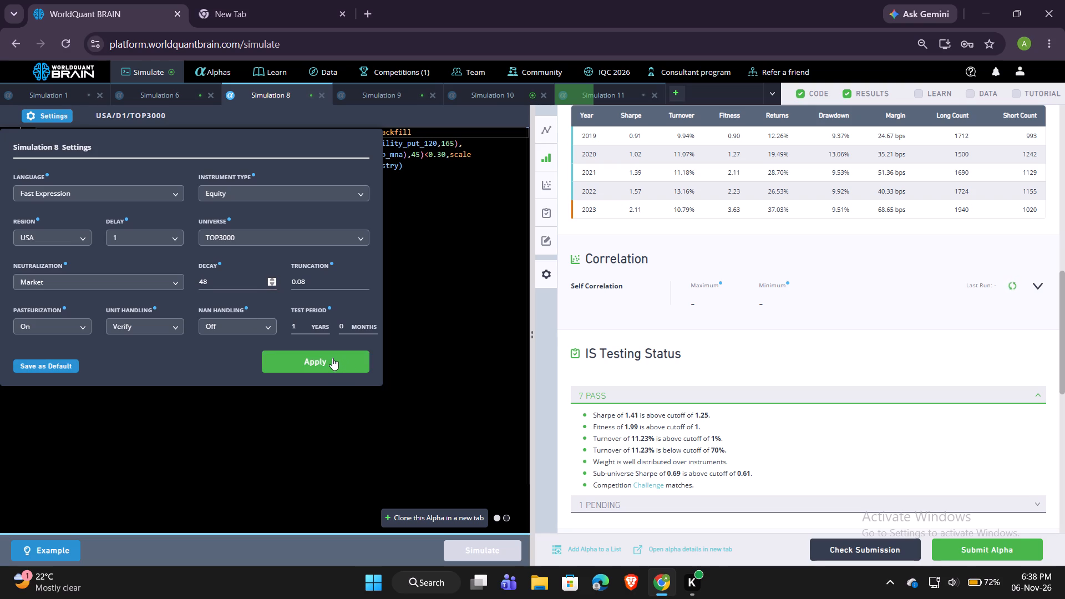
{"action": "left_click", "coordinate": [332, 358]}
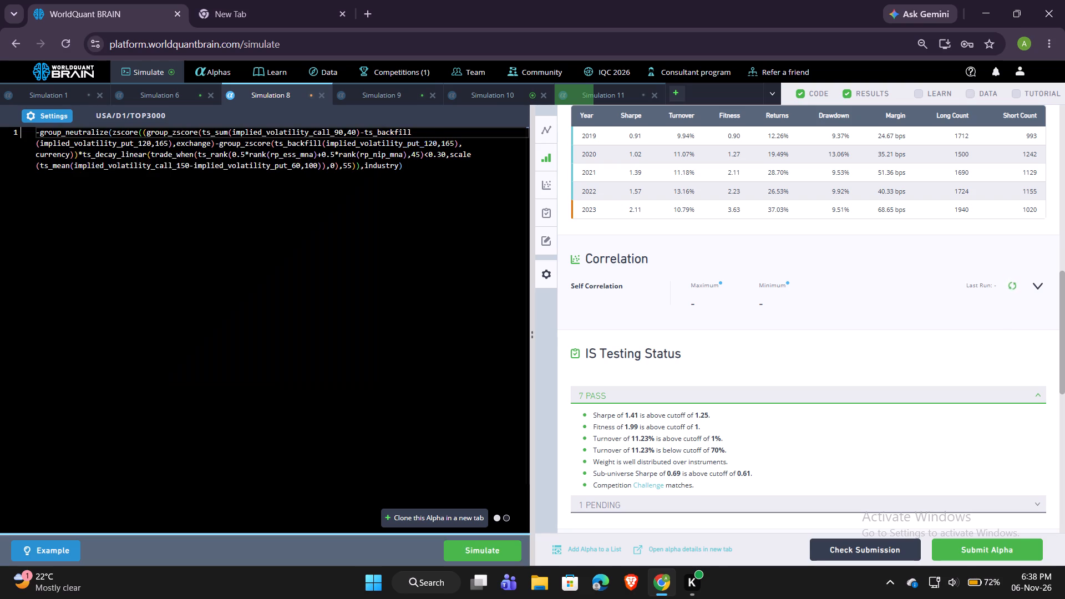
{"action": "left_click", "coordinate": [474, 546]}
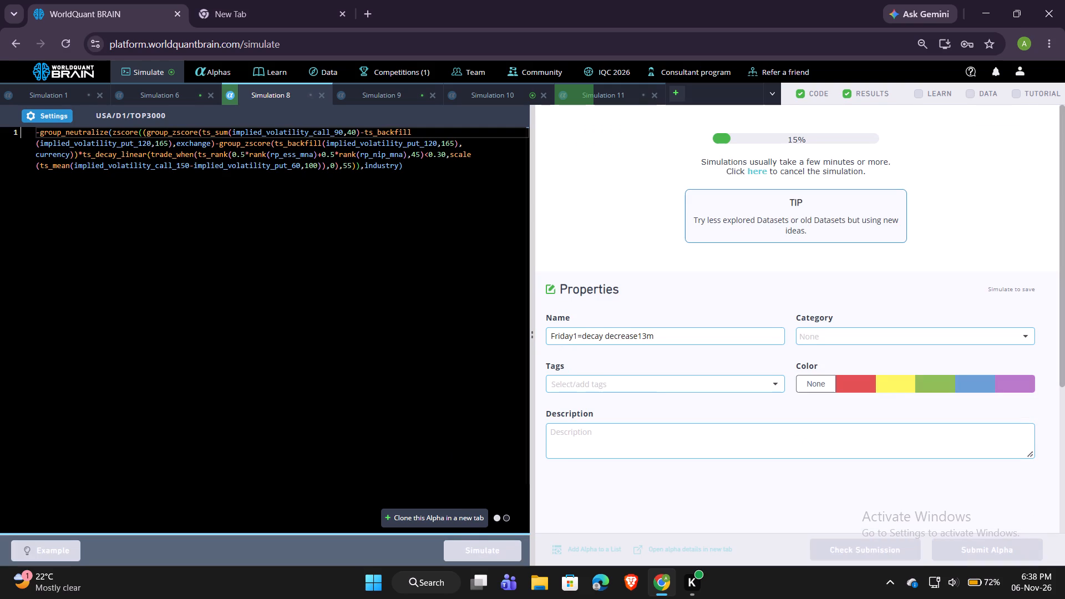
Shorten Simulation 8's alpha name to "Friday1=13m".
{"action": "left_click", "coordinate": [636, 336]}
{"action": "key", "text": "BackSpace"}
{"action": "key", "text": "BackSpace"}
{"action": "key", "text": "BackSpace"}
{"action": "key", "text": "BackSpace"}
{"action": "key", "text": "BackSpace"}
{"action": "key", "text": "BackSpace"}
{"action": "key", "text": "BackSpace"}
{"action": "key", "text": "BackSpace"}
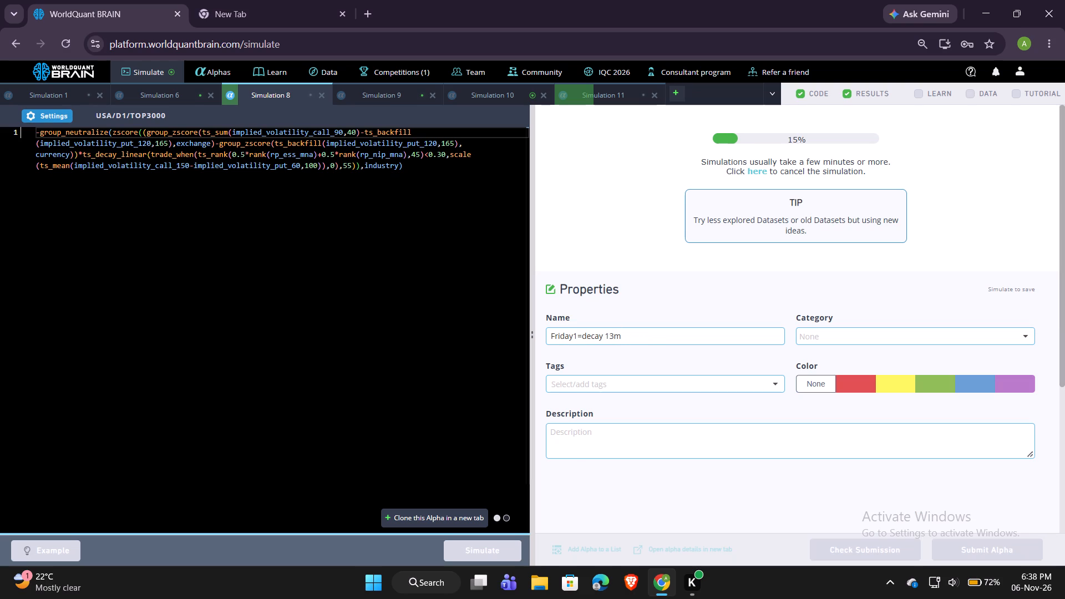
{"action": "key", "text": "BackSpace"}
{"action": "key", "text": "BackSpace"}
{"action": "key", "text": "BackSpace"}
{"action": "key", "text": "BackSpace"}
{"action": "key", "text": "BackSpace"}
{"action": "key", "text": "BackSpace"}
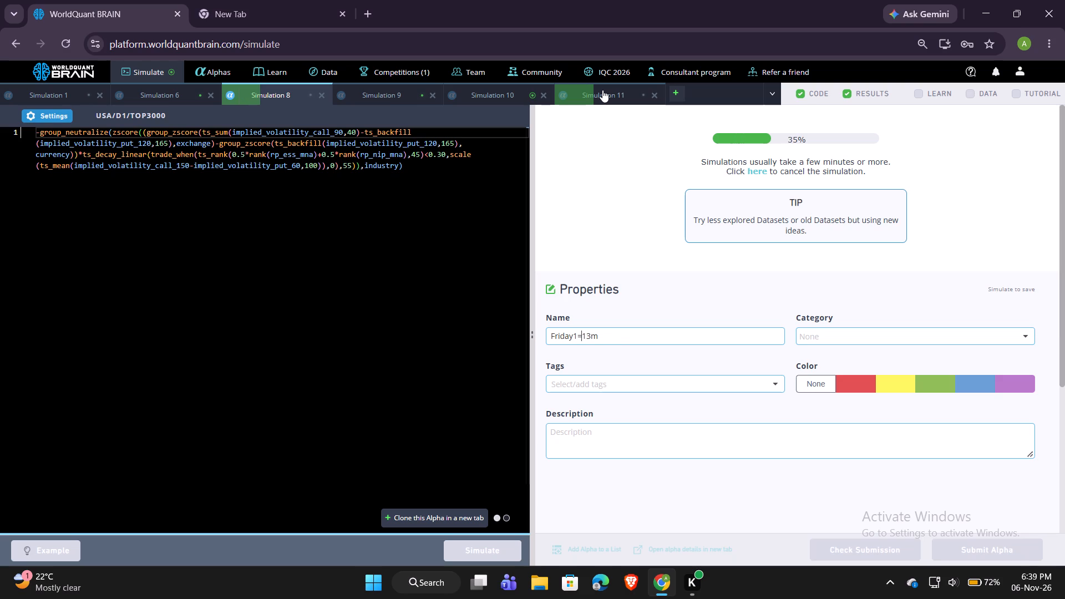
Show Simulation 11's test period, start its self-correlation check and expand its passed IS tests.
{"action": "left_click", "coordinate": [602, 90]}
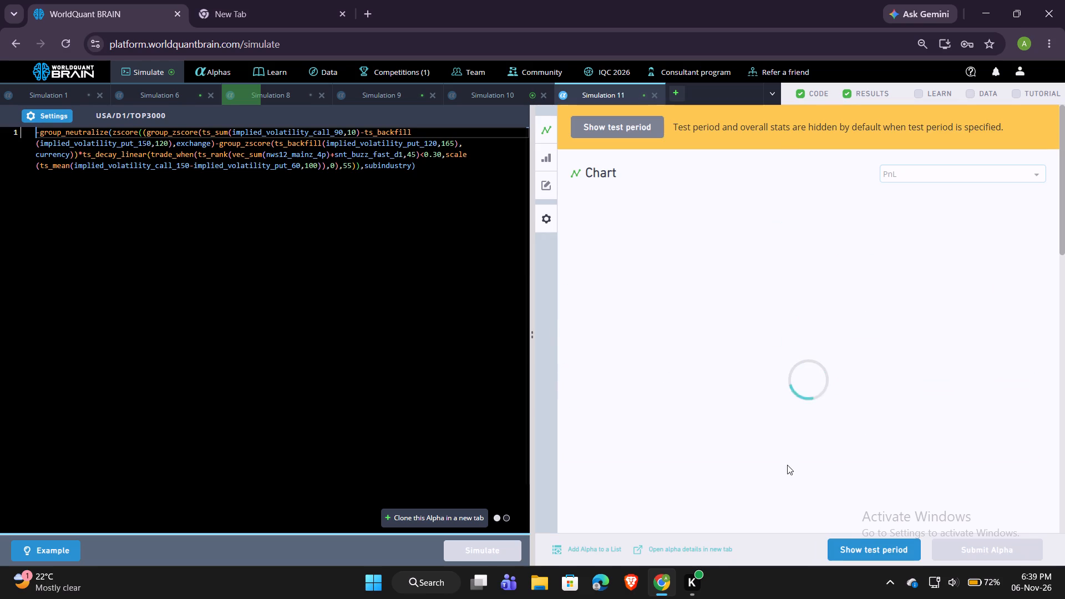
{"action": "left_click", "coordinate": [880, 545]}
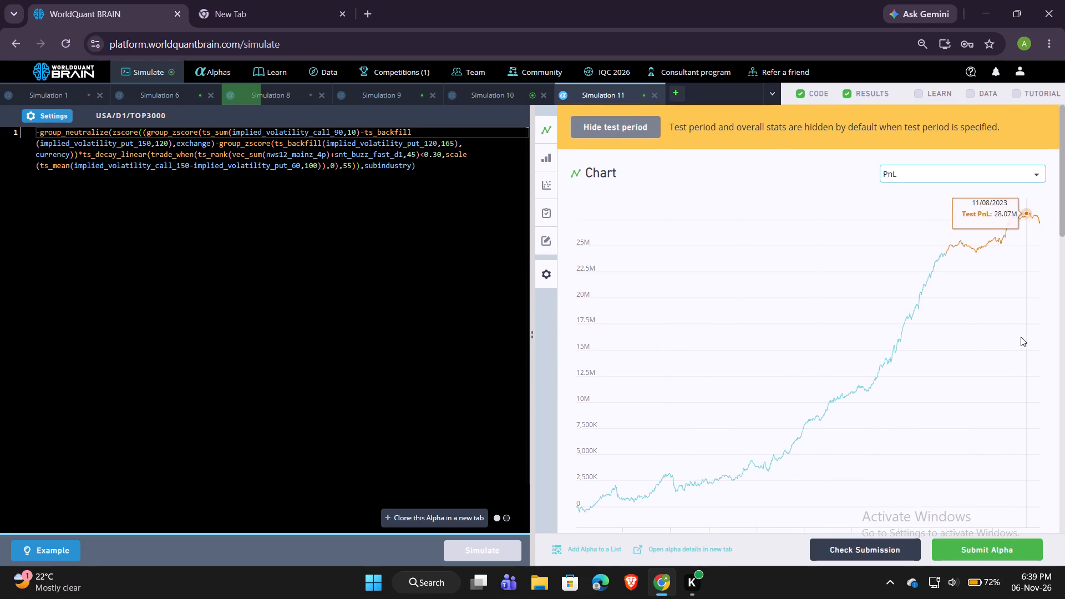
{"action": "scroll", "coordinate": [1021, 337], "scroll_direction": "down", "scroll_amount": 4}
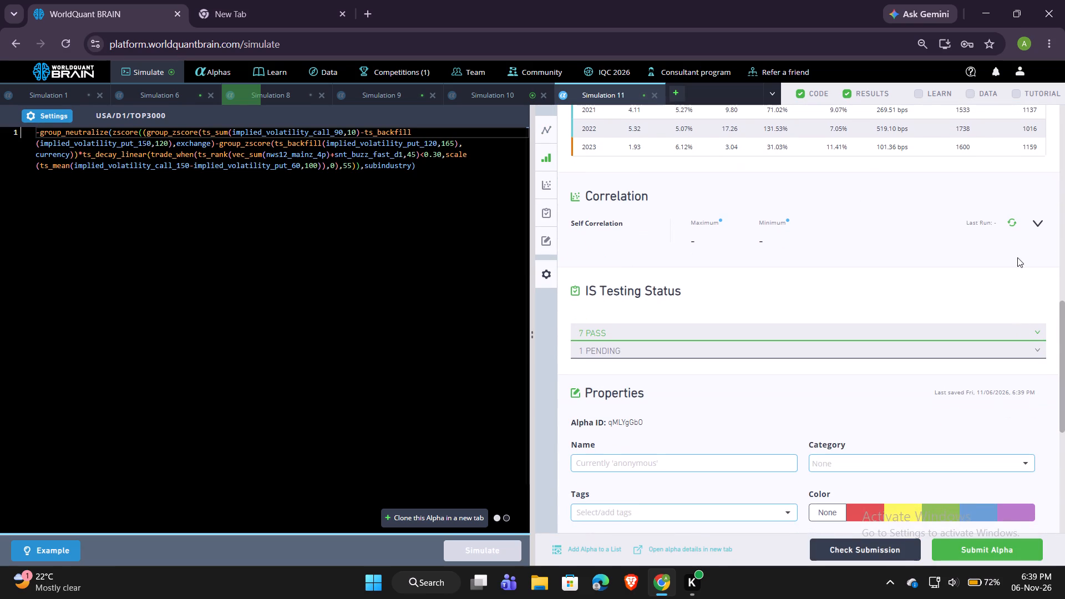
{"action": "left_click", "coordinate": [1012, 221]}
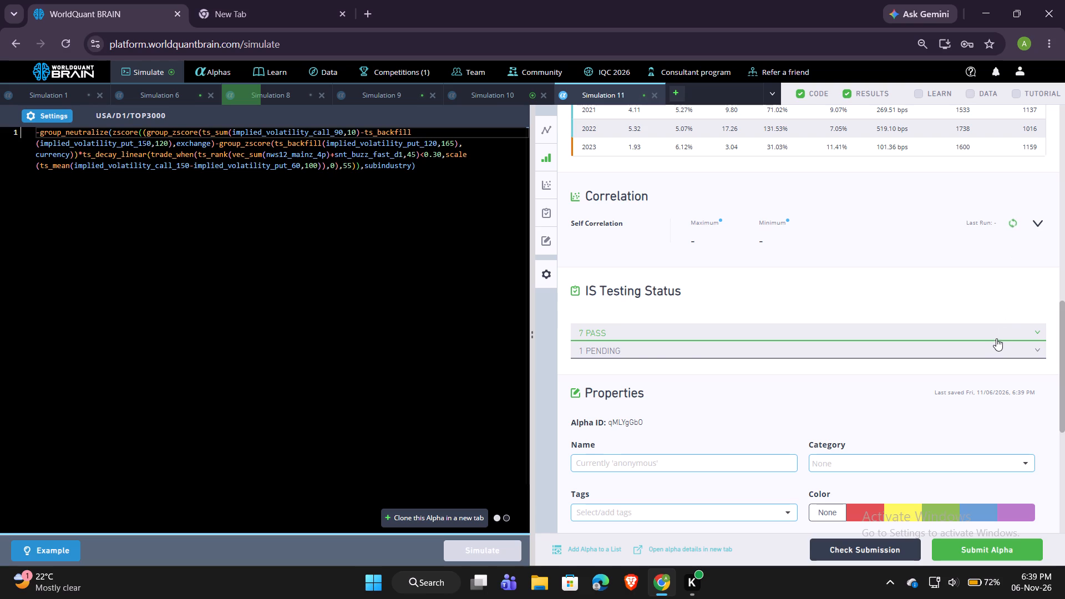
{"action": "left_click", "coordinate": [996, 339]}
{"action": "scroll", "coordinate": [930, 330], "scroll_direction": "down", "scroll_amount": 1}
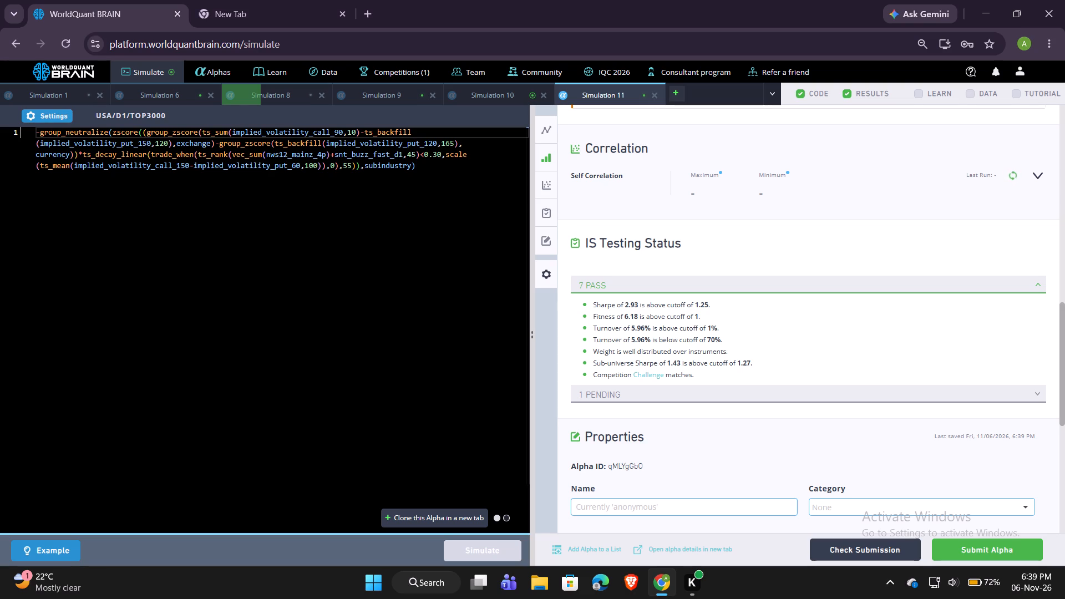
Compare the 11 entry in the New Tab notes with Simulation 11's new passed-test figures in WorldQuant BRAIN.
{"action": "left_click", "coordinate": [260, 0]}
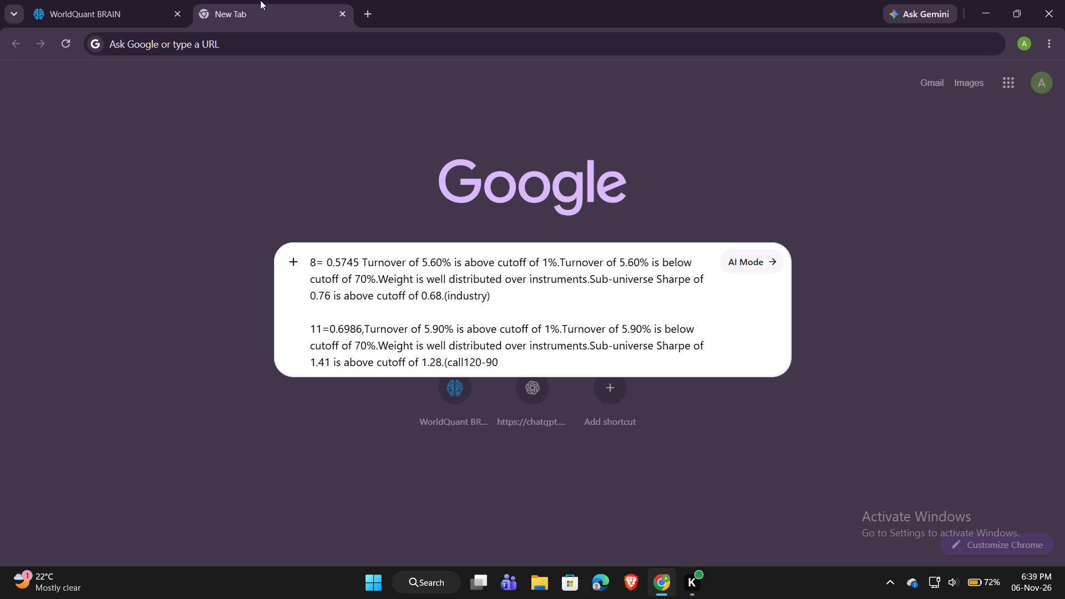
{"action": "left_click", "coordinate": [111, 7]}
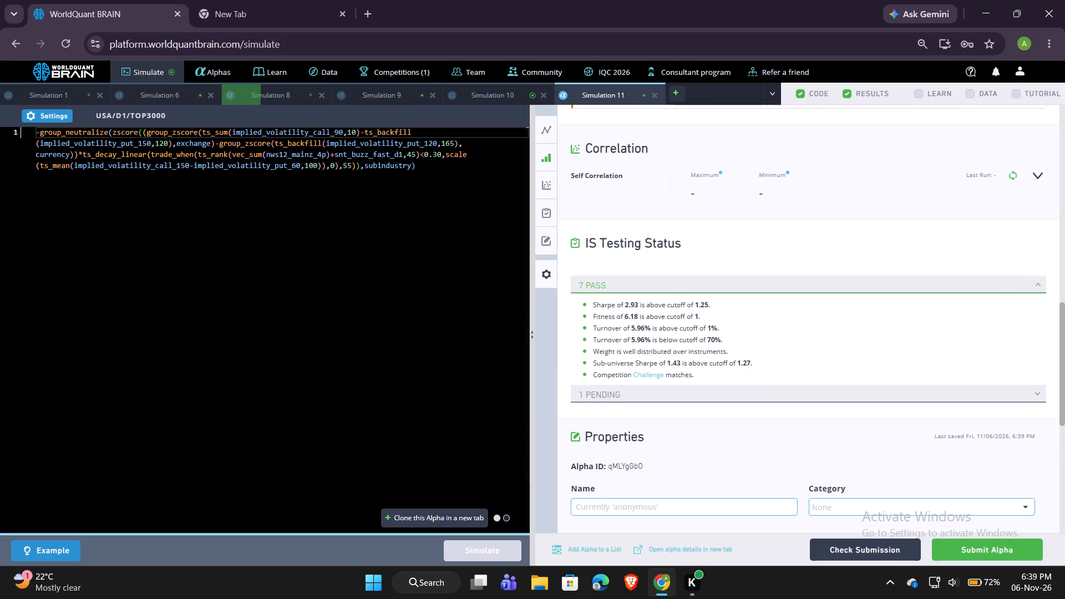
{"action": "left_click", "coordinate": [242, 0]}
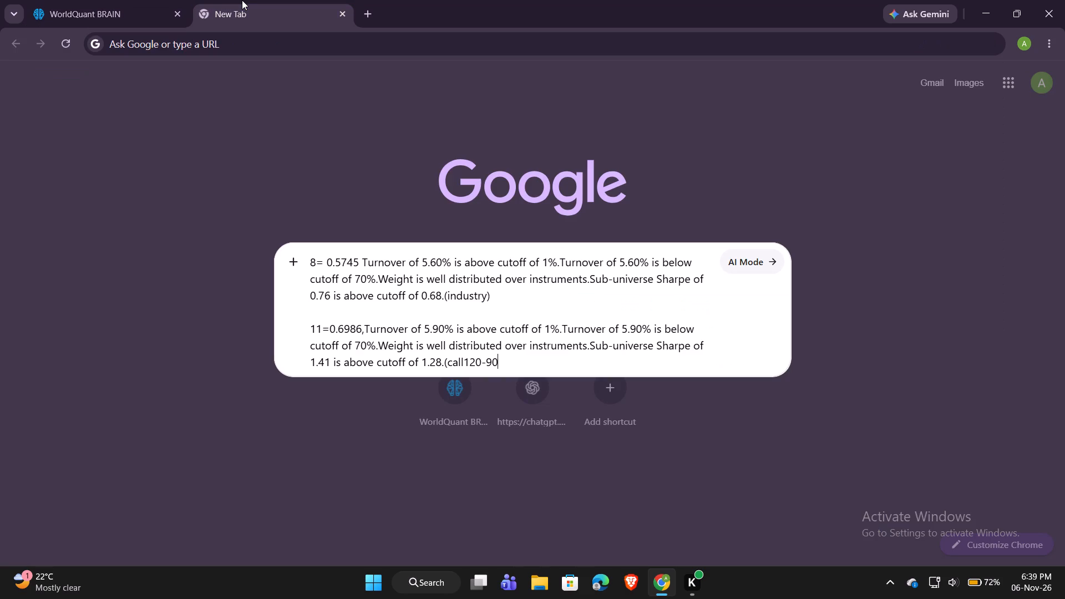
{"action": "left_click", "coordinate": [134, 11]}
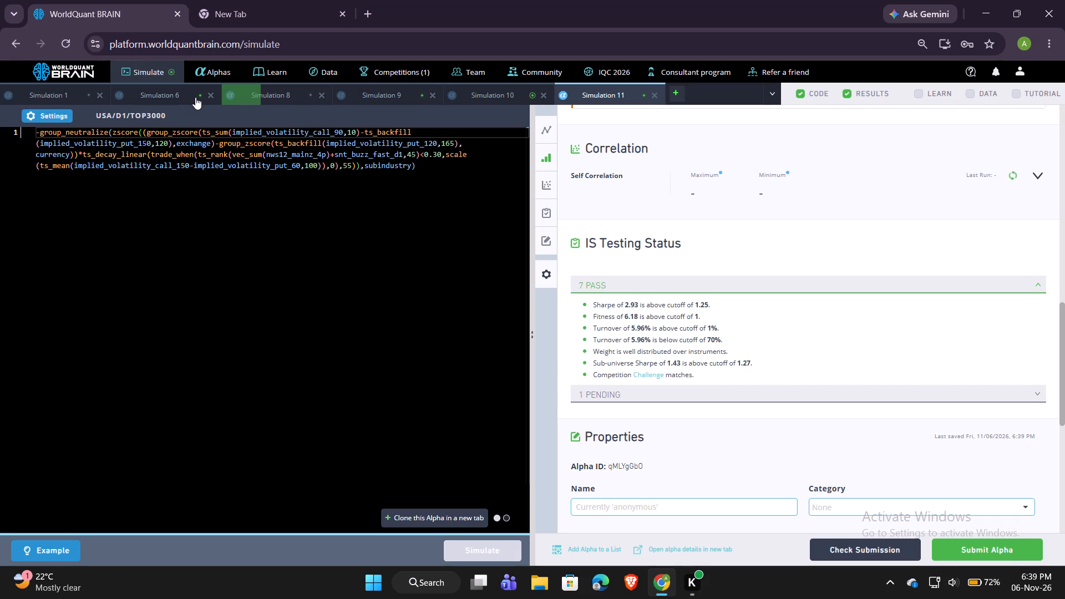
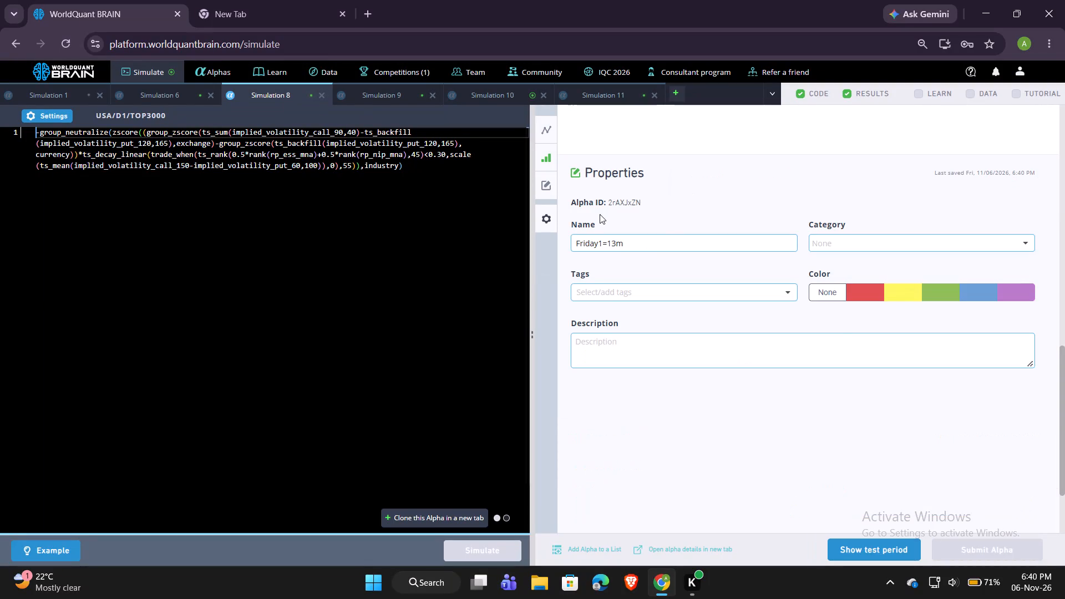
Show Simulation 8's test period and expand its passed IS tests.
{"action": "left_click", "coordinate": [864, 549]}
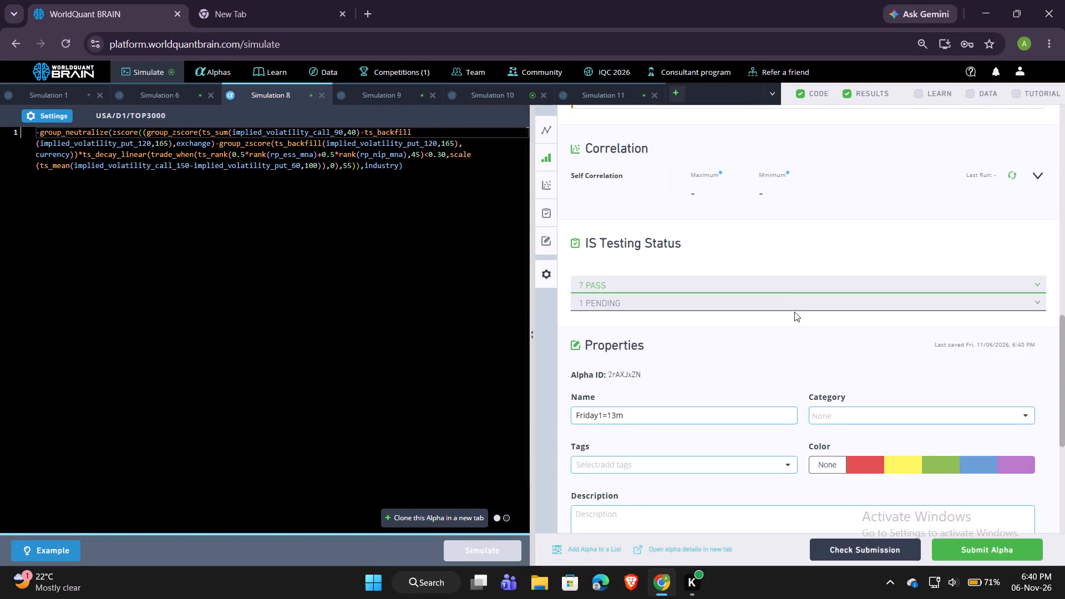
{"action": "scroll", "coordinate": [794, 312], "scroll_direction": "up", "scroll_amount": 7}
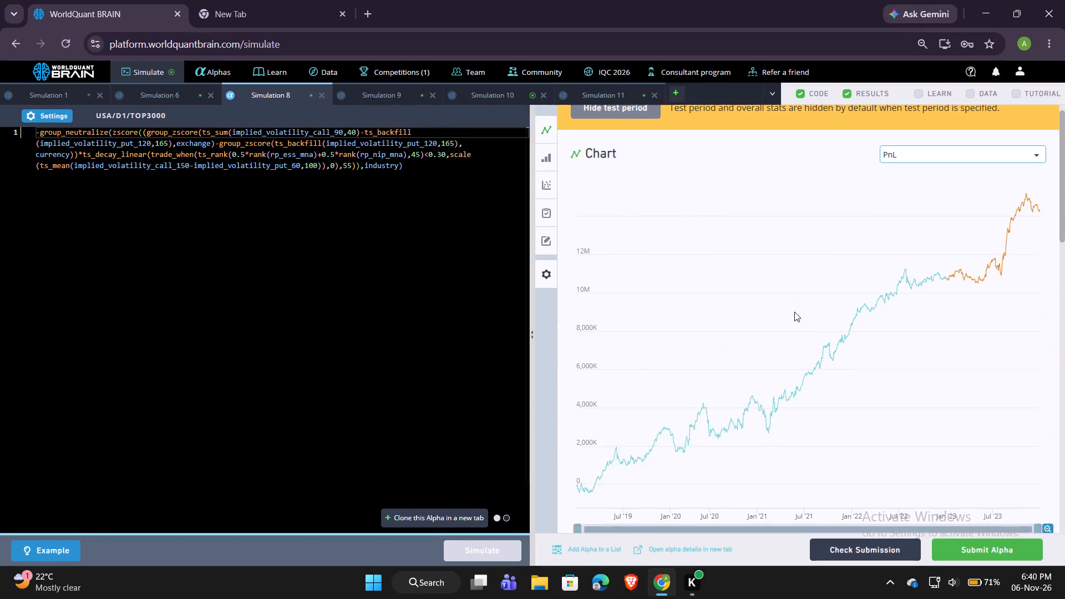
{"action": "scroll", "coordinate": [948, 253], "scroll_direction": "down", "scroll_amount": 3}
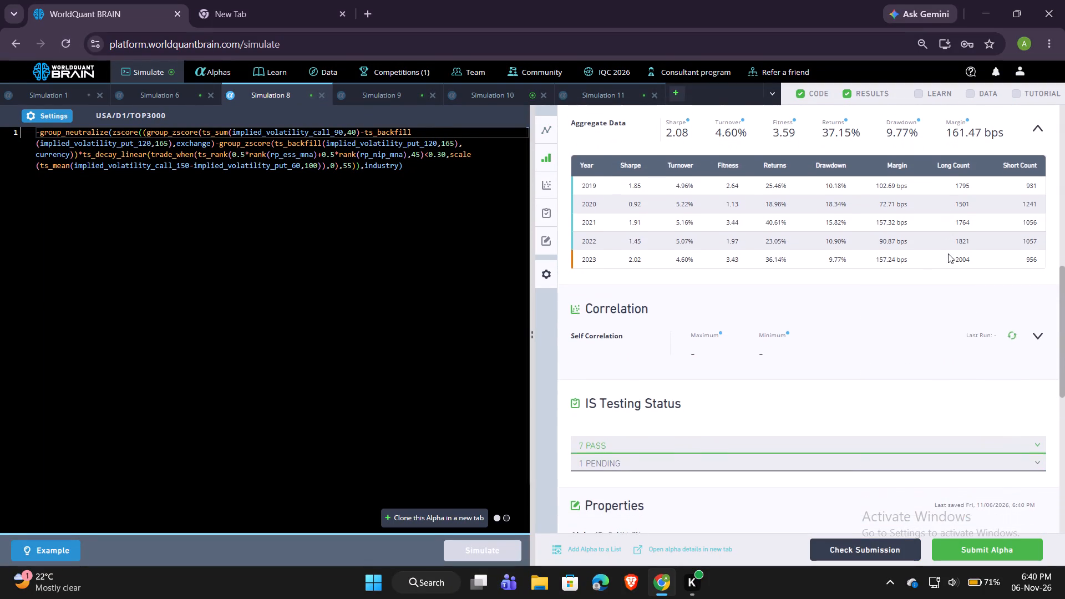
{"action": "left_click", "coordinate": [876, 435]}
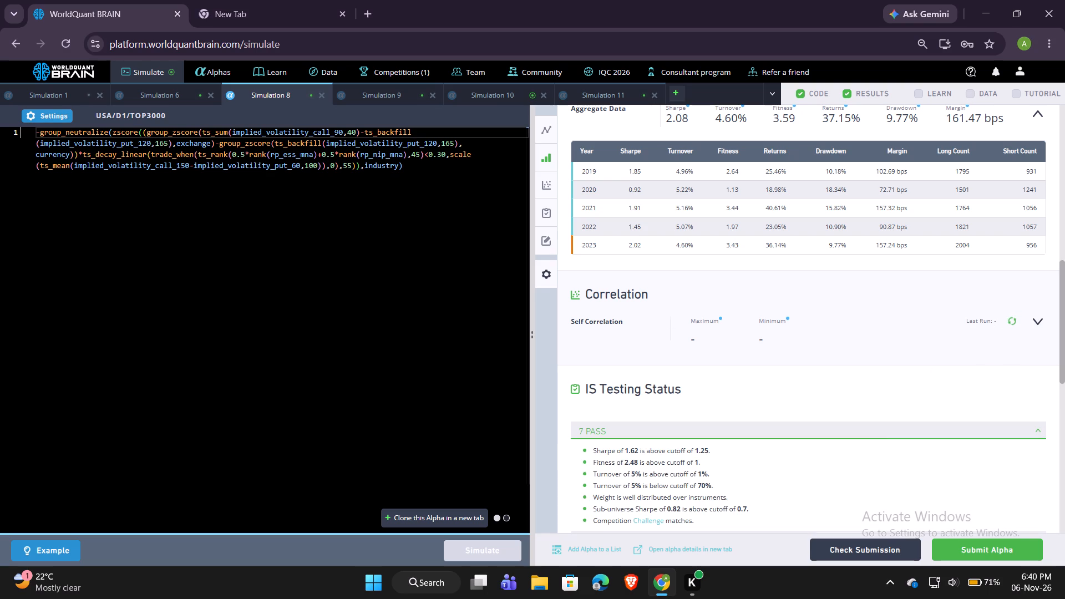
Compare the 8 entry in the New Tab notes with Simulation 8's passed-test figures in WorldQuant BRAIN.
{"action": "left_click", "coordinate": [222, 0]}
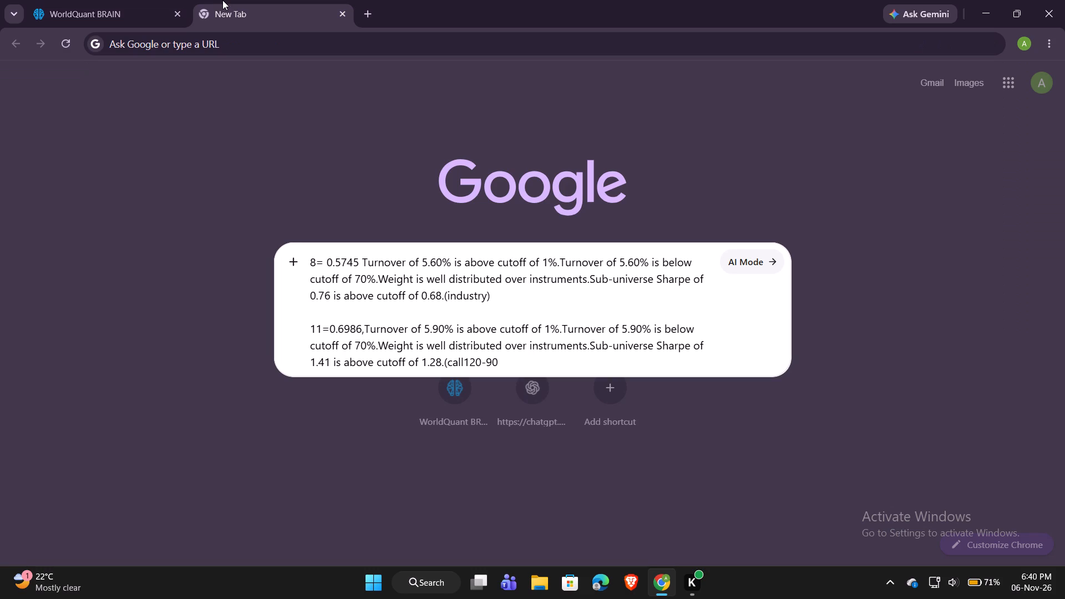
{"action": "left_click", "coordinate": [35, 4]}
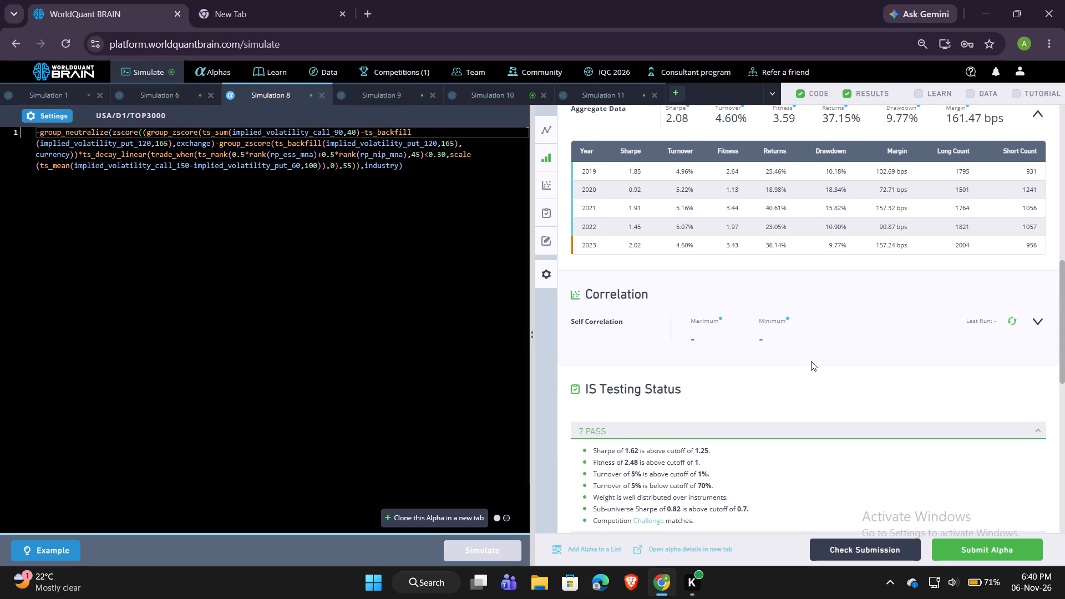
{"action": "scroll", "coordinate": [811, 361], "scroll_direction": "down", "scroll_amount": 2}
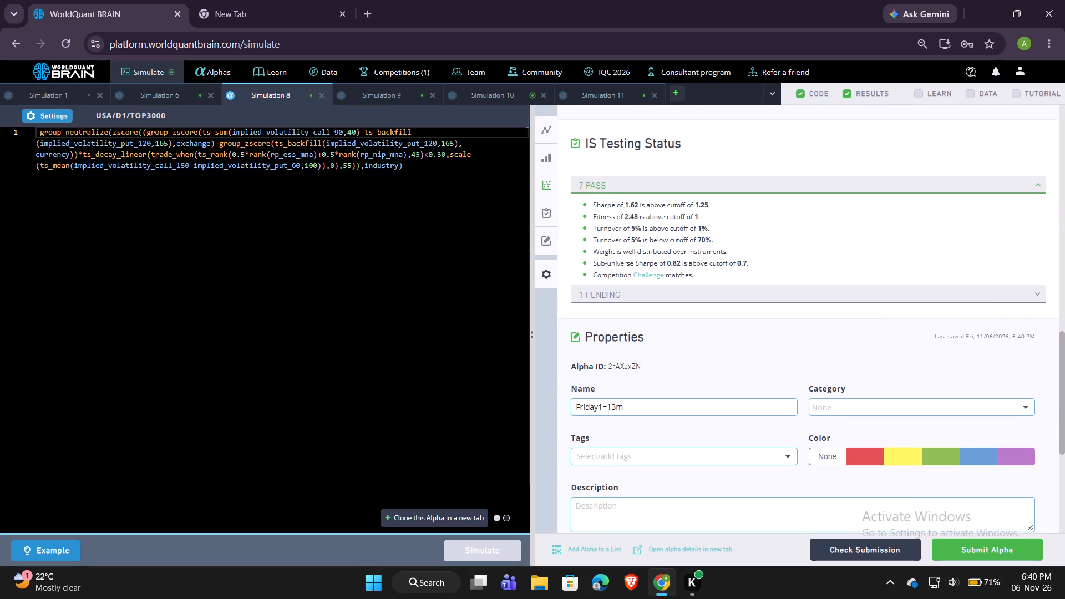
Set Simulation 8's decay to 98, apply the settings and run the simulation.
{"action": "left_click", "coordinate": [60, 116]}
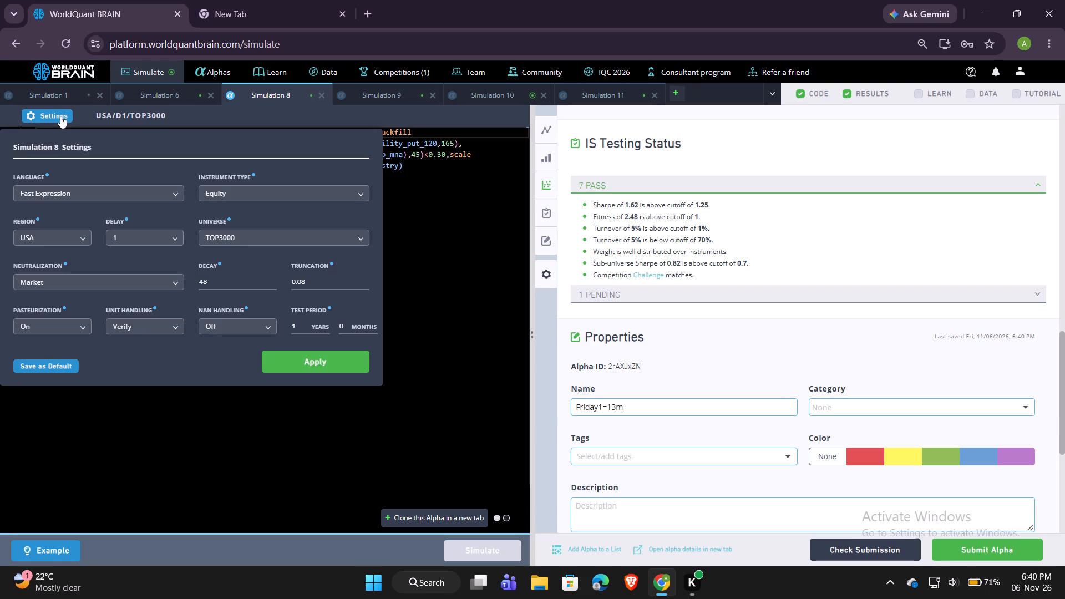
{"action": "left_click", "coordinate": [220, 281]}
{"action": "key", "text": "BackSpace"}
{"action": "key", "text": "BackSpace"}
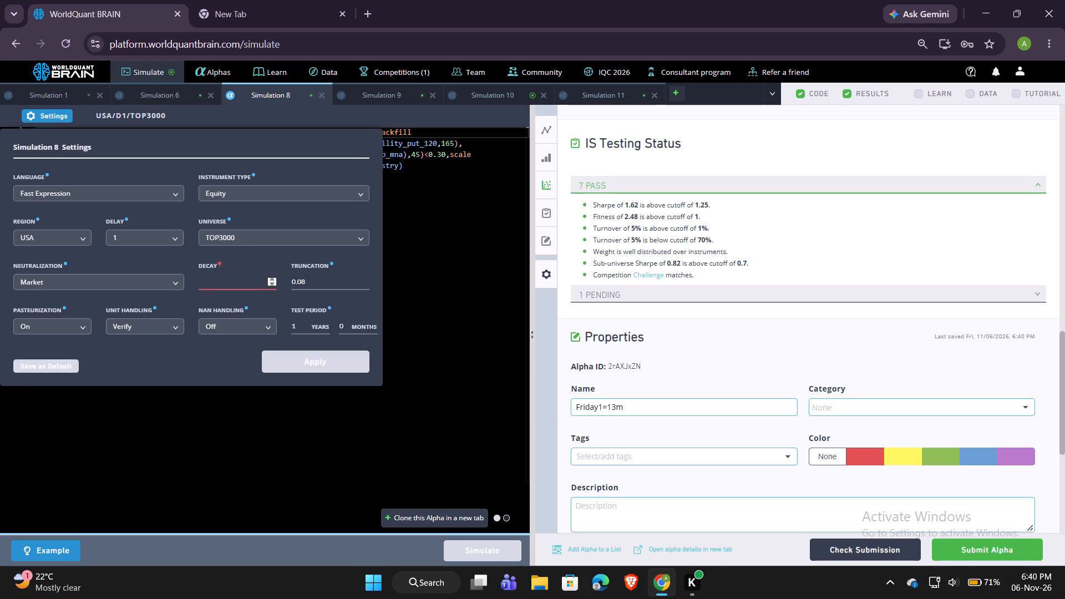
{"action": "key", "text": "9"}
{"action": "key", "text": "8"}
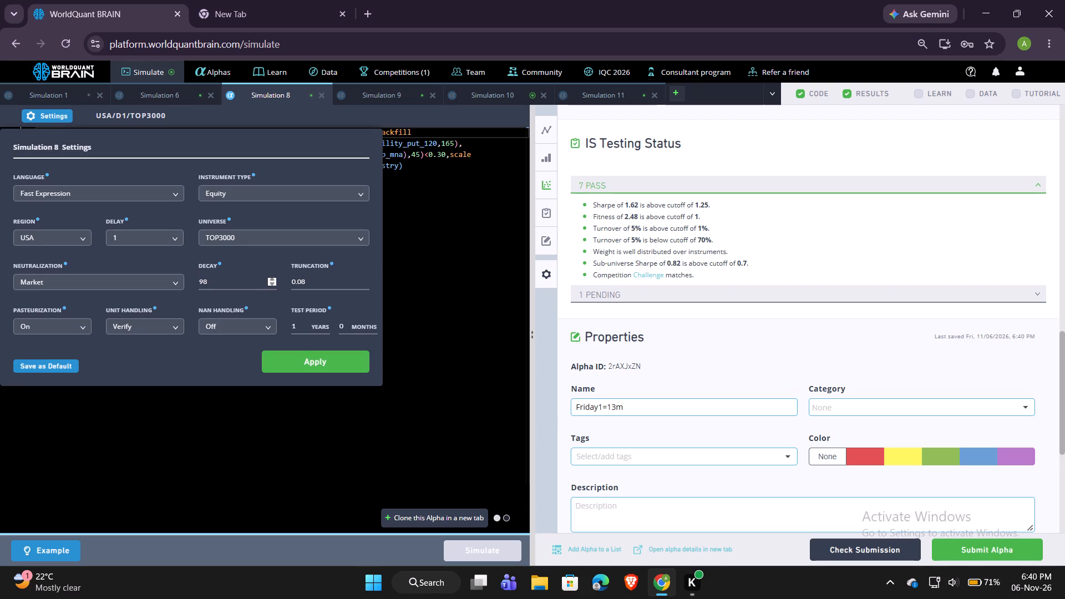
{"action": "left_click", "coordinate": [307, 358]}
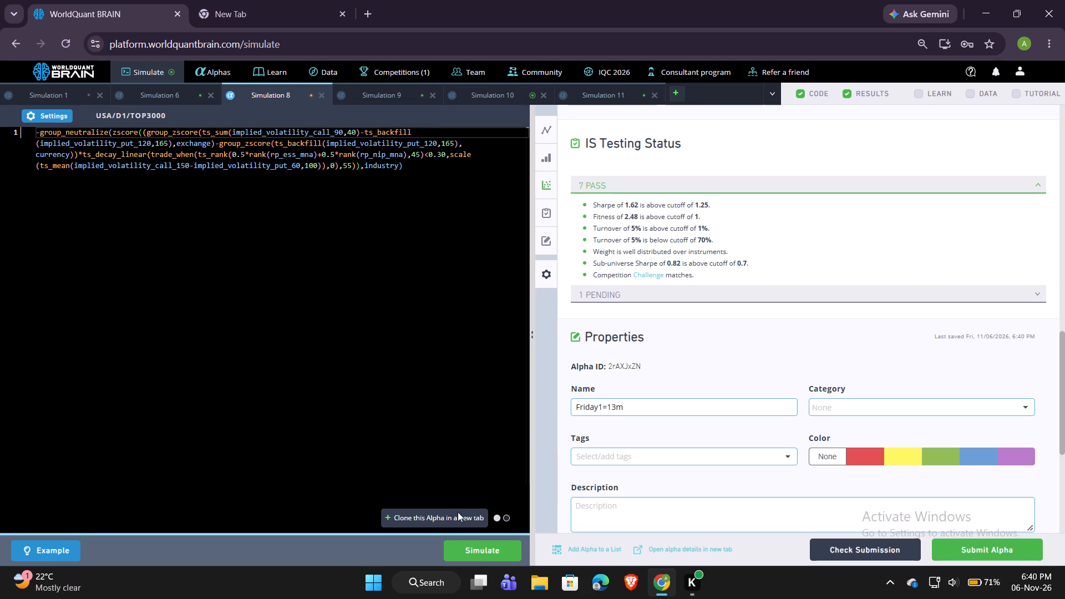
{"action": "left_click", "coordinate": [474, 550]}
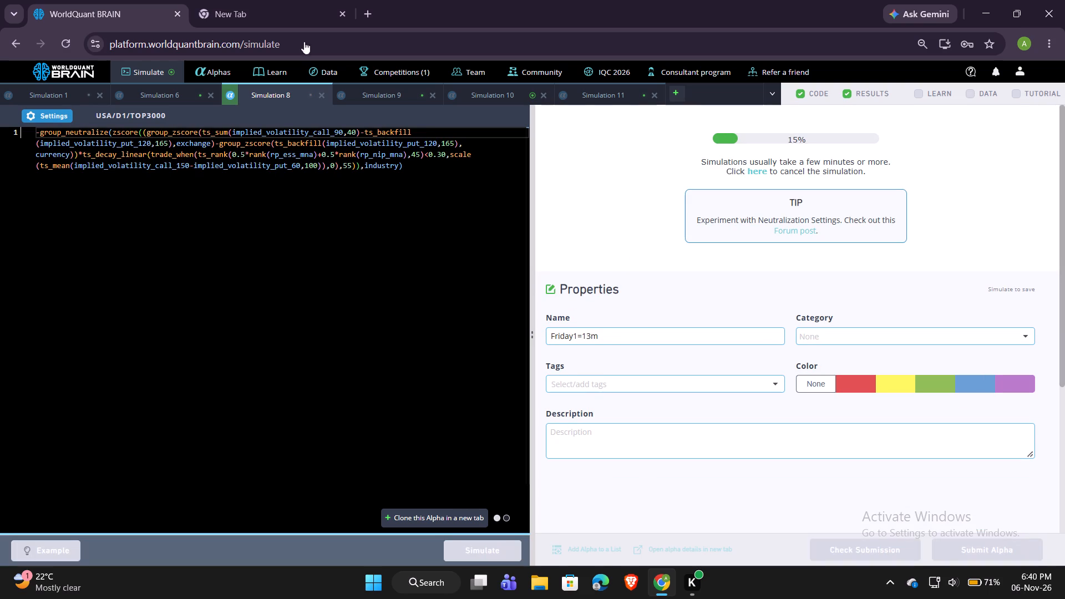
In the New Tab notes, replace the bracketed remark "industry" in the 8 entry with "decayincrease".
{"action": "left_click", "coordinate": [277, 0]}
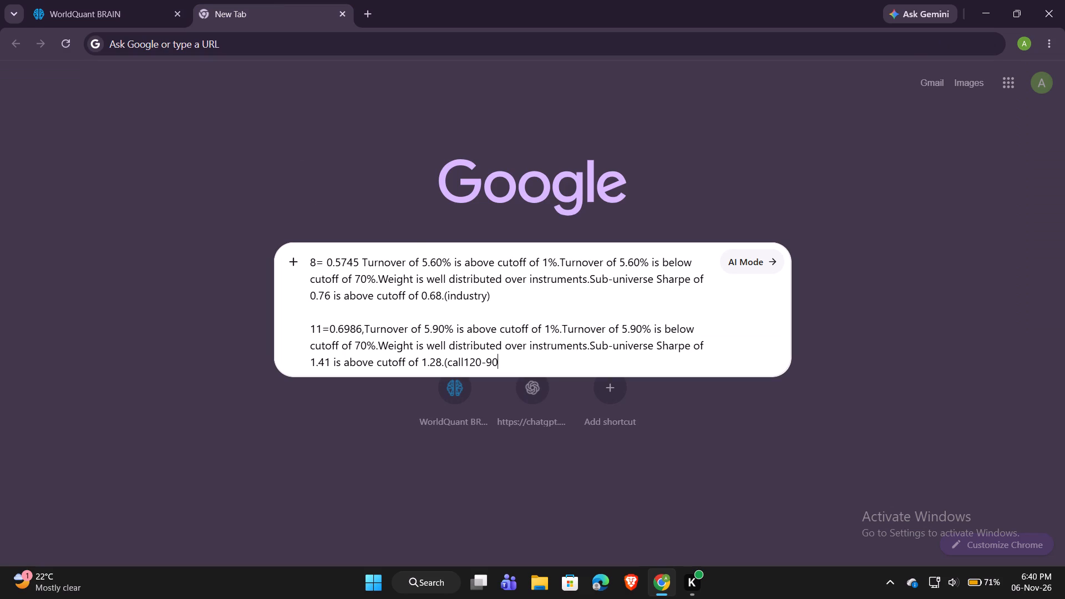
{"action": "left_click", "coordinate": [497, 301]}
{"action": "key", "text": "Left"}
{"action": "key", "text": "BackSpace"}
{"action": "key", "text": "BackSpace"}
{"action": "key", "text": "BackSpace"}
{"action": "key", "text": "BackSpace"}
{"action": "key", "text": "BackSpace"}
{"action": "key", "text": "BackSpace"}
{"action": "key", "text": "BackSpace"}
{"action": "key", "text": "BackSpace"}
{"action": "type", "text": "decay"}
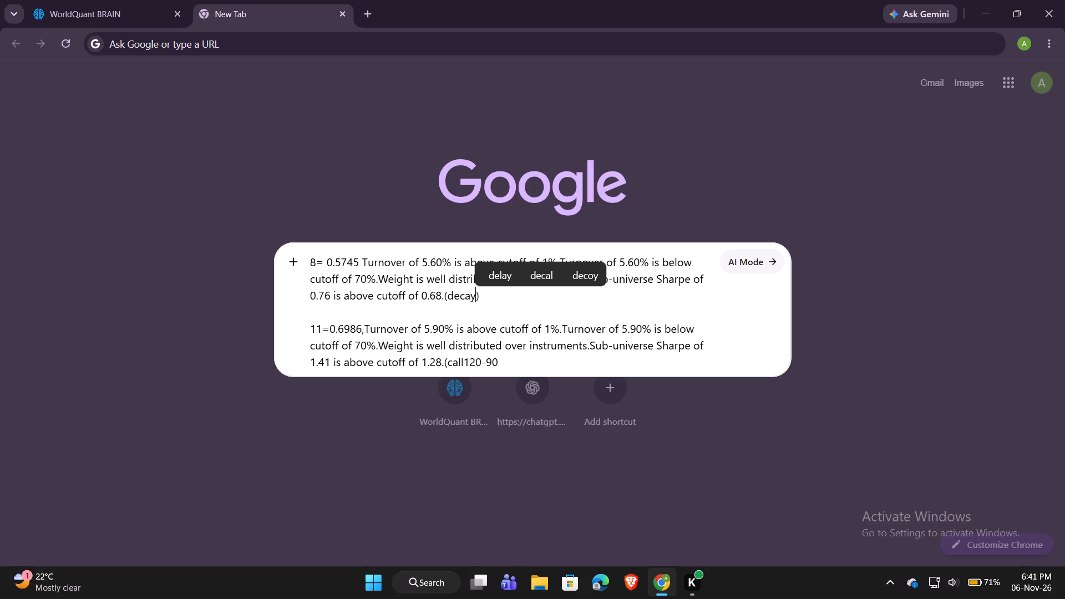
{"action": "key", "text": "i"}
{"action": "type", "text": "ncrease"}
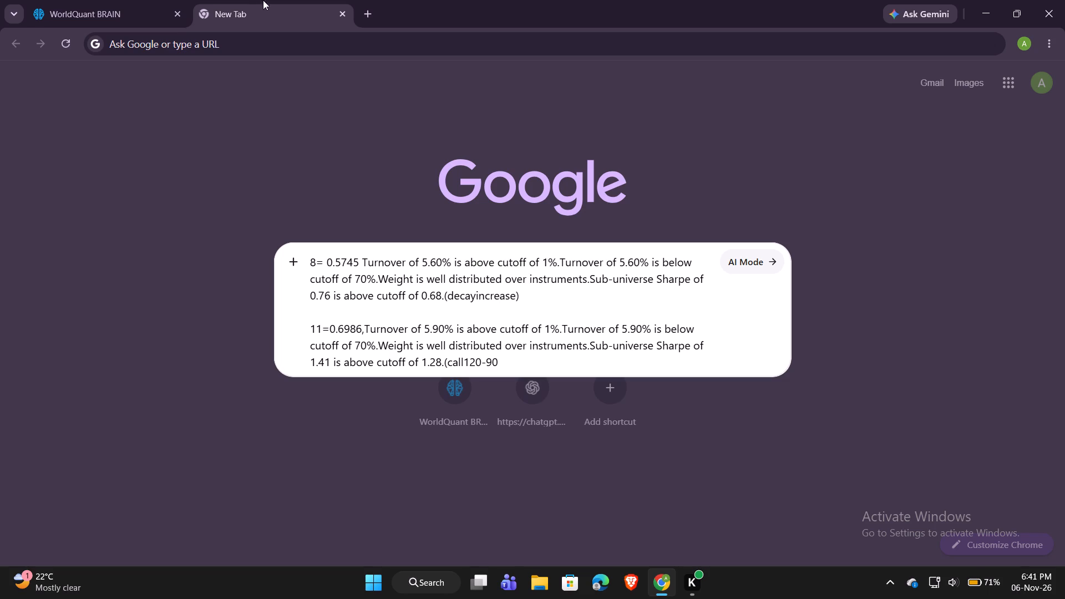
Return to WorldQuant BRAIN and start the submission check for Simulation 11's alpha.
{"action": "left_click", "coordinate": [150, 2]}
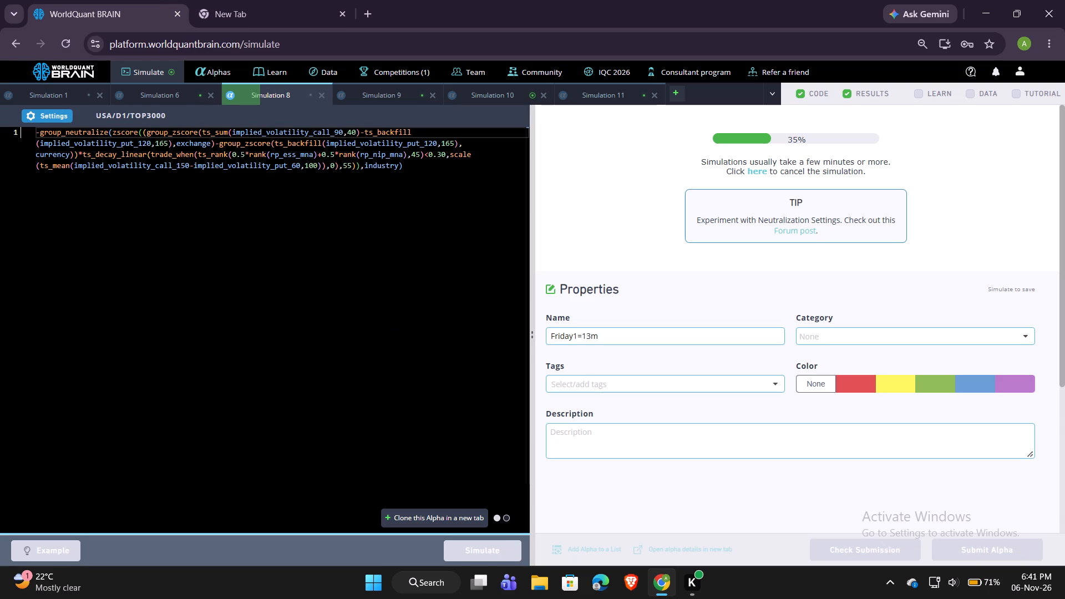
{"action": "left_click", "coordinate": [599, 96]}
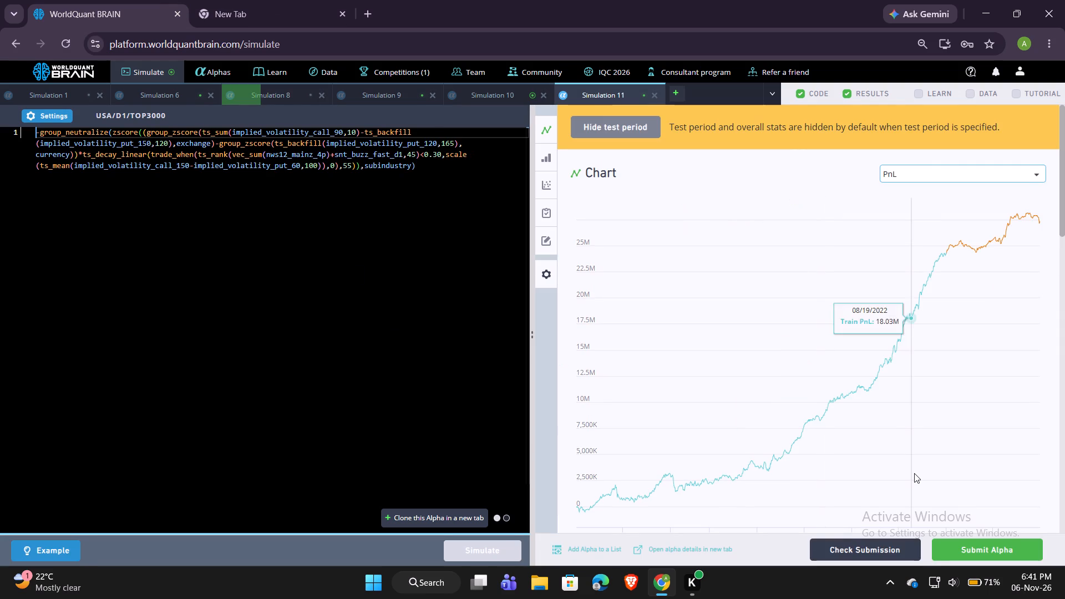
{"action": "scroll", "coordinate": [891, 451], "scroll_direction": "down", "scroll_amount": 3}
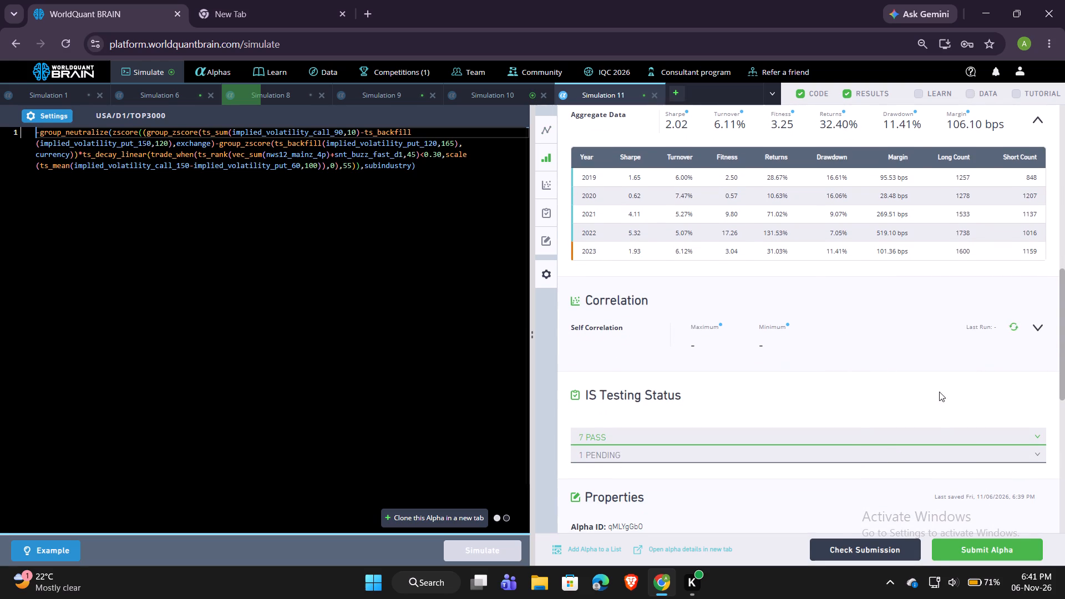
{"action": "left_click", "coordinate": [871, 549]}
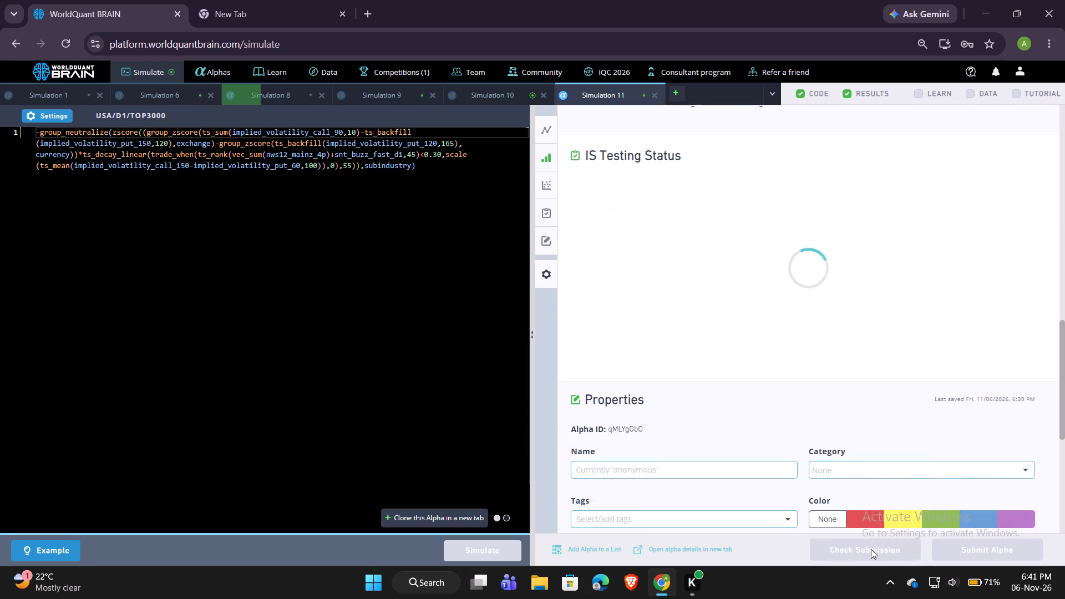